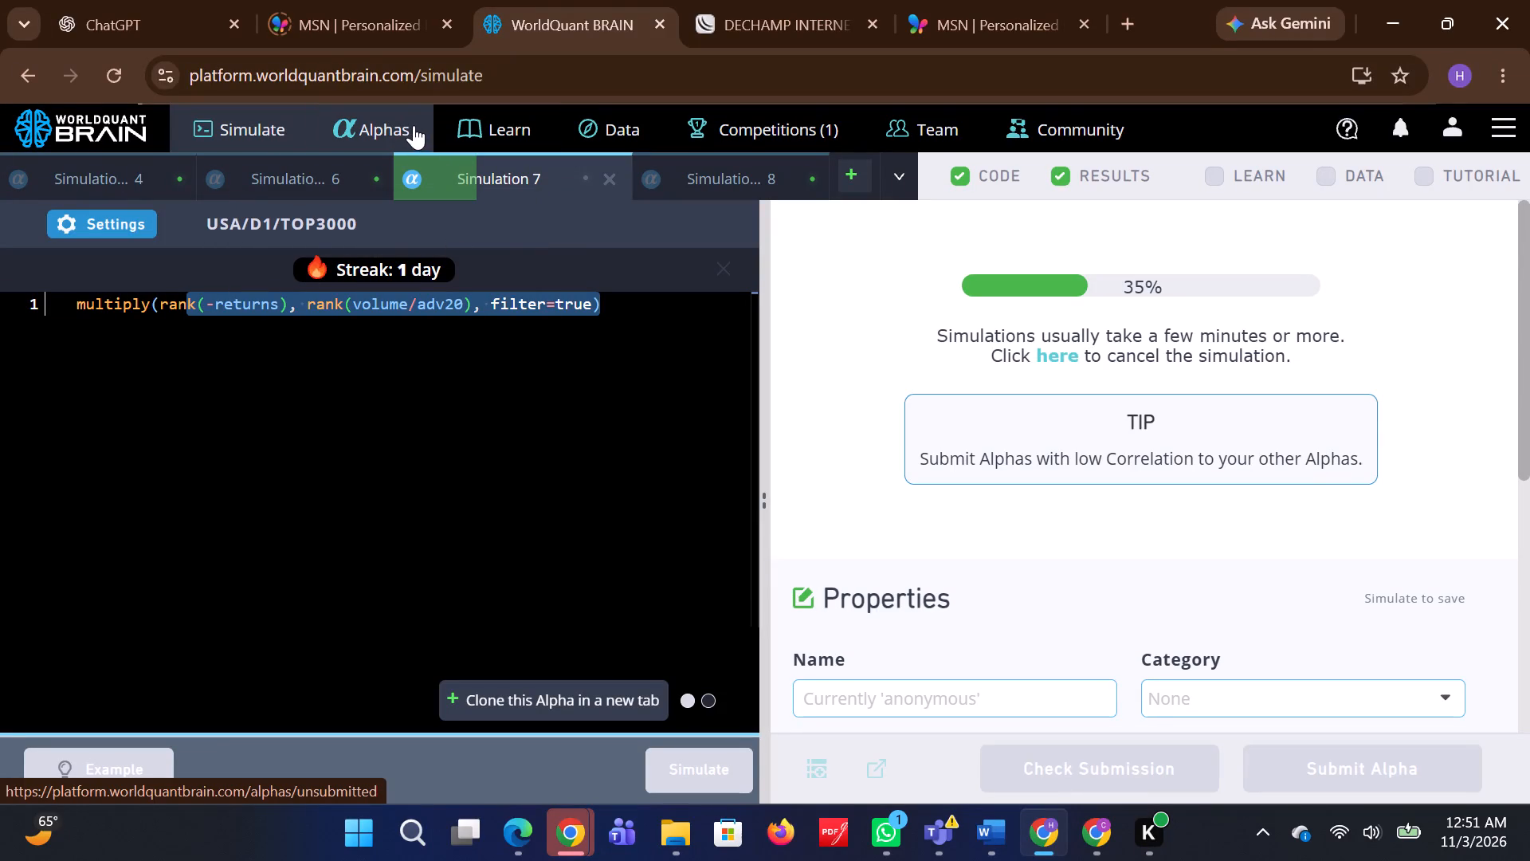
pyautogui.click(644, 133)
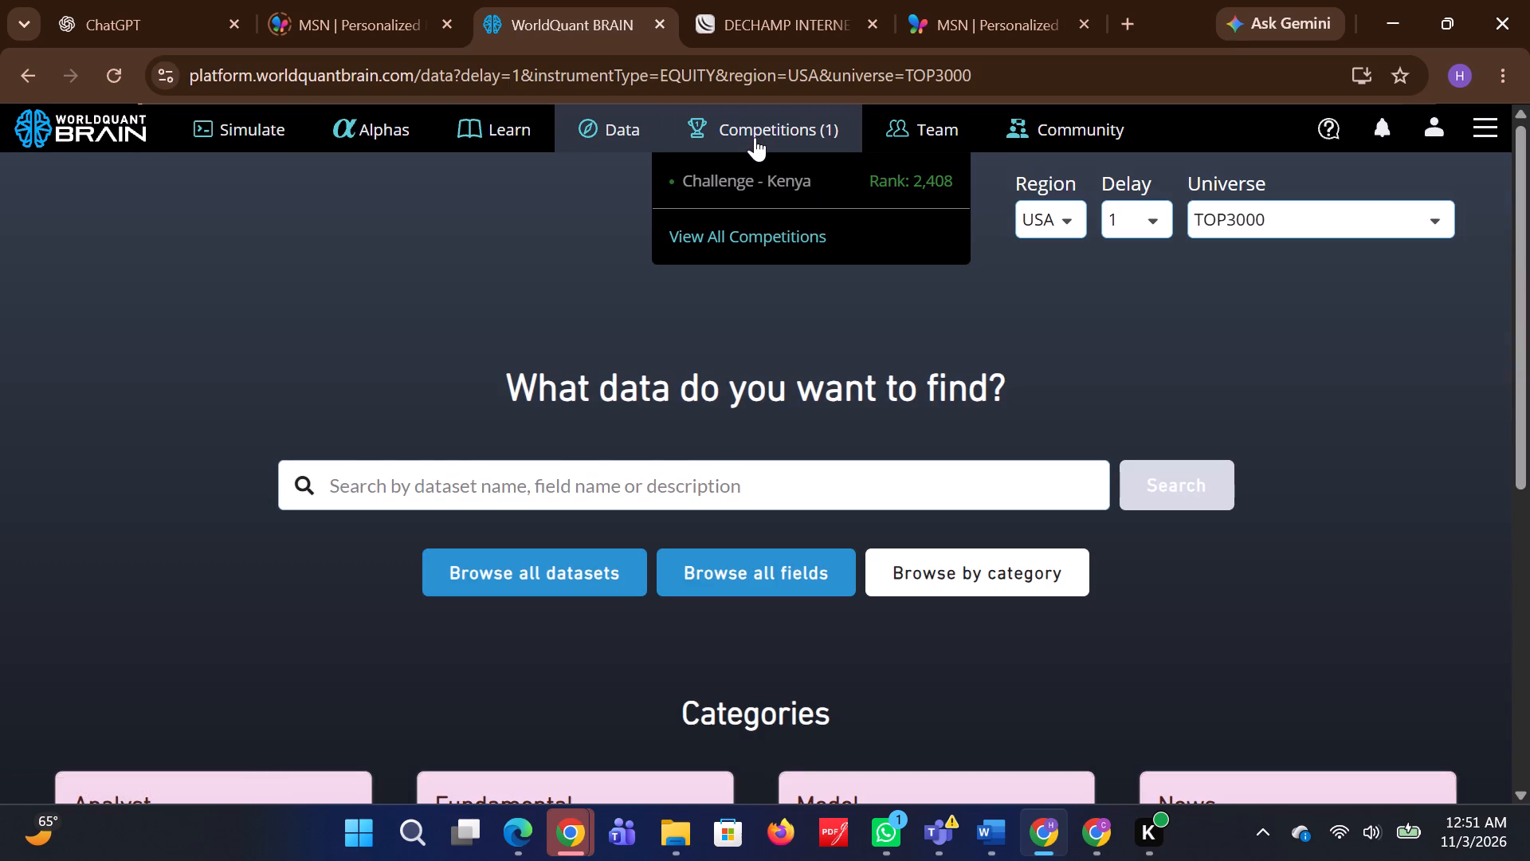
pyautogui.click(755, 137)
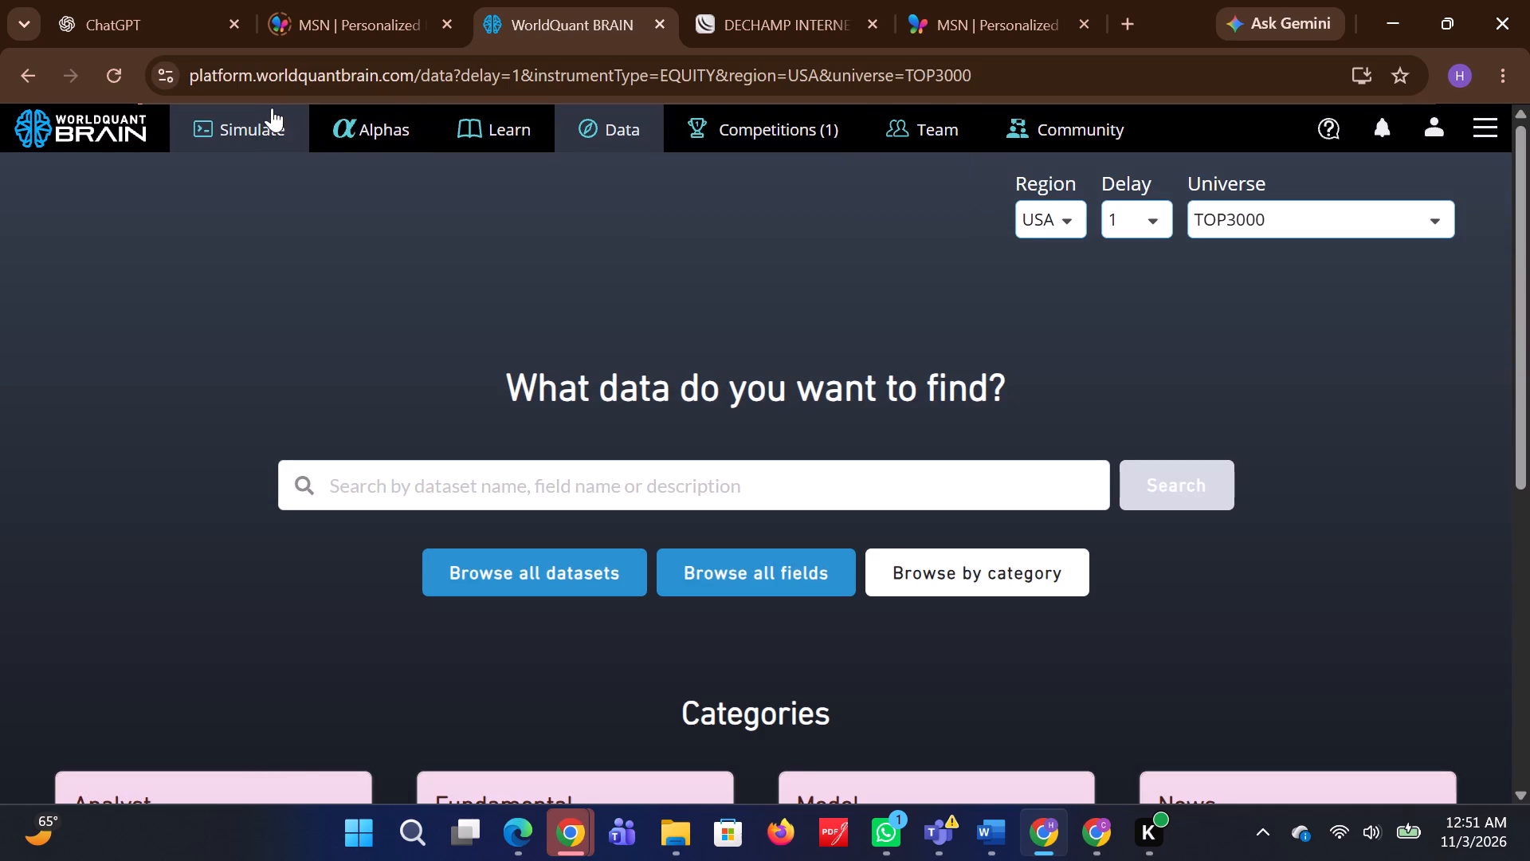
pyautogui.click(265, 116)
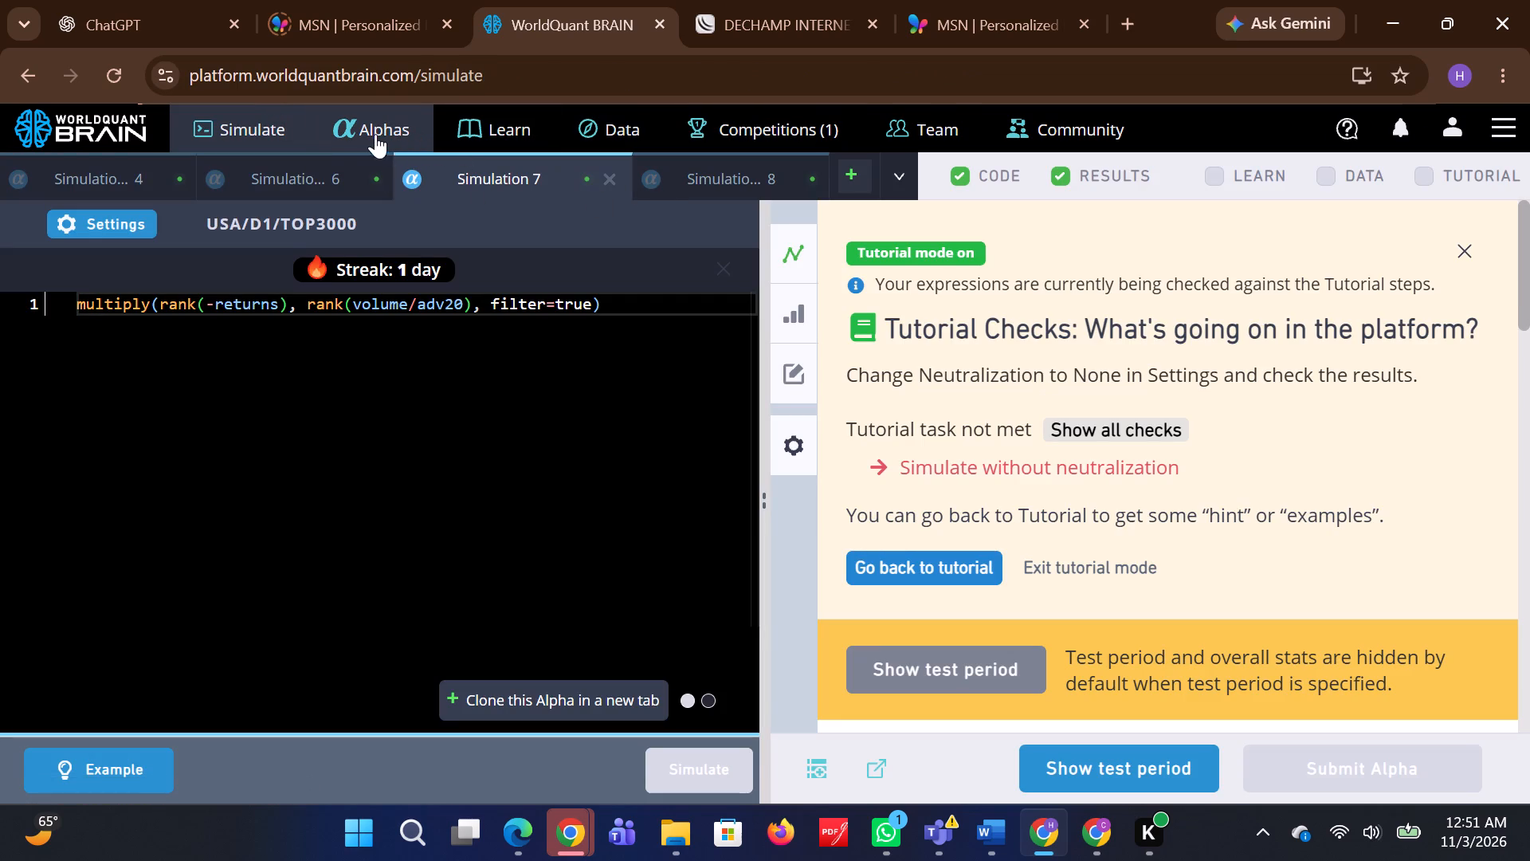
# Run the submission check on the Simulation 7 alpha with its test period shown, and examine the failed IS test.
pyautogui.click(1079, 769)
pyautogui.click(1084, 769)
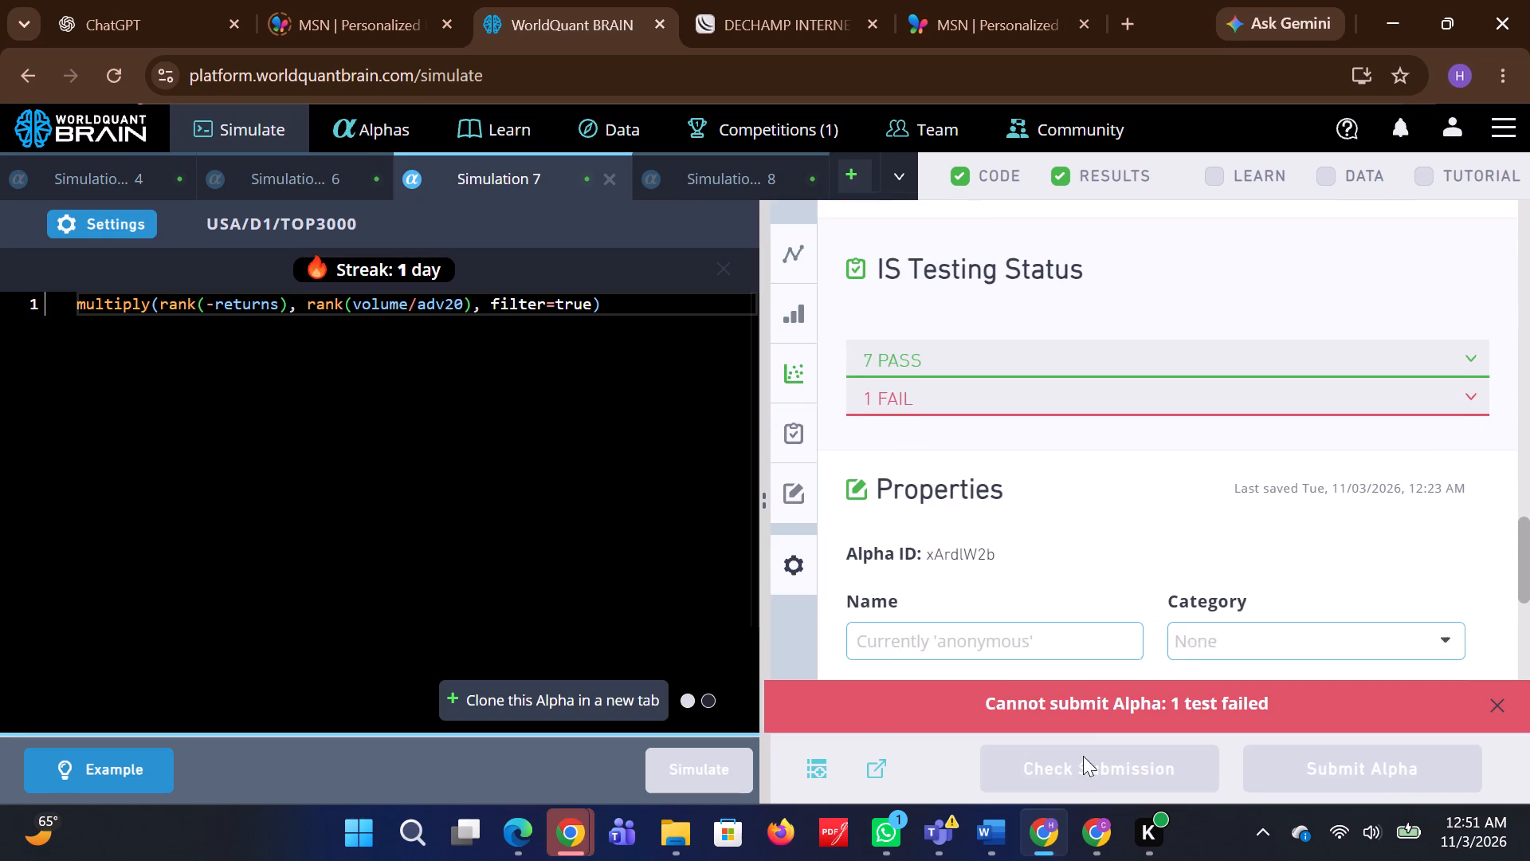
pyautogui.click(1088, 375)
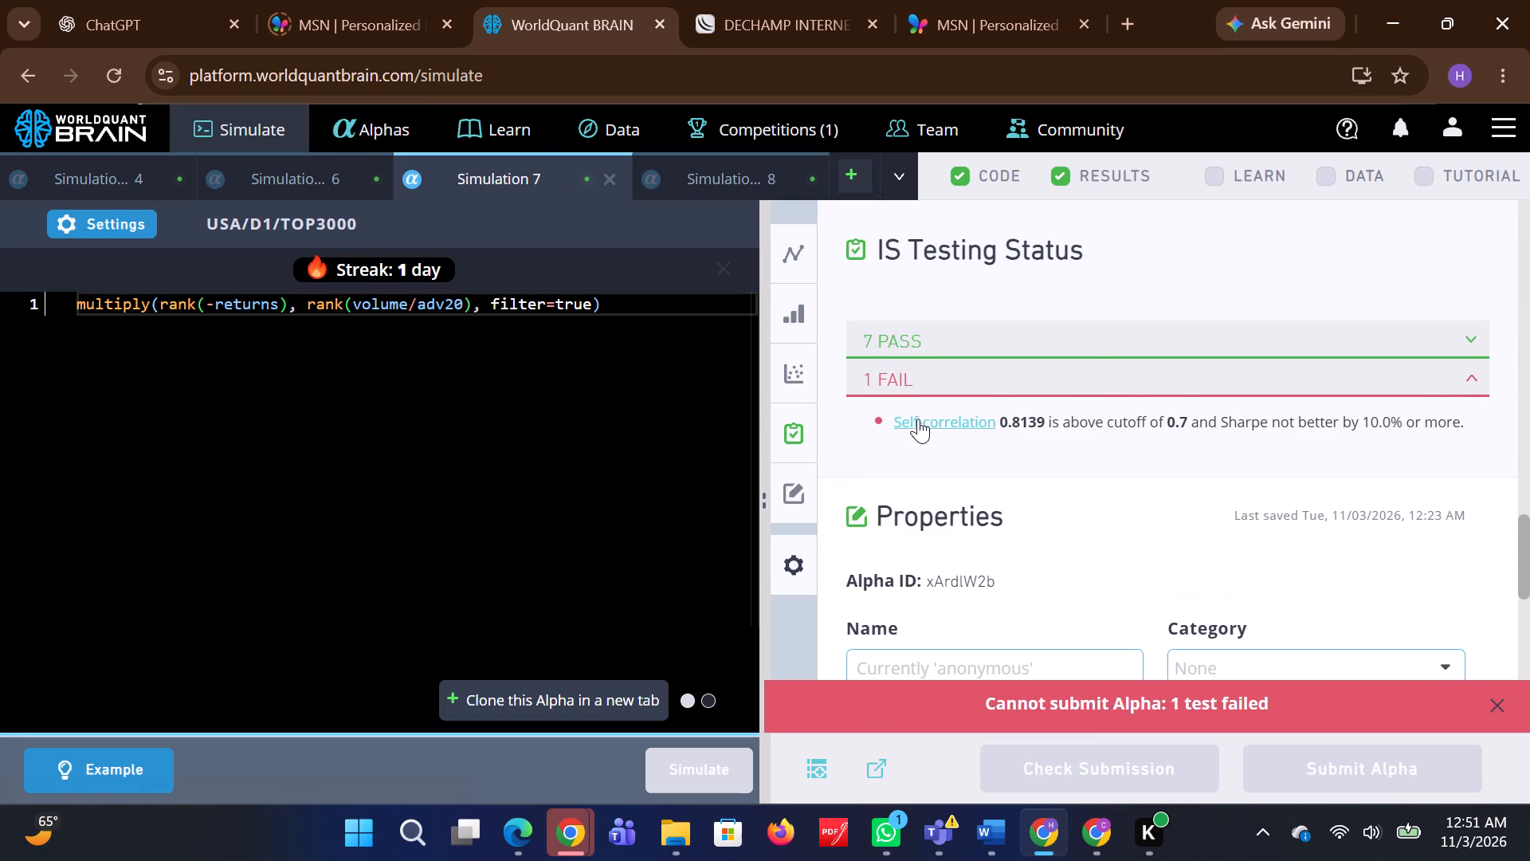
# Set the decay of Simulation 7 to 30 in its settings and simulate the alpha again.
pyautogui.click(81, 230)
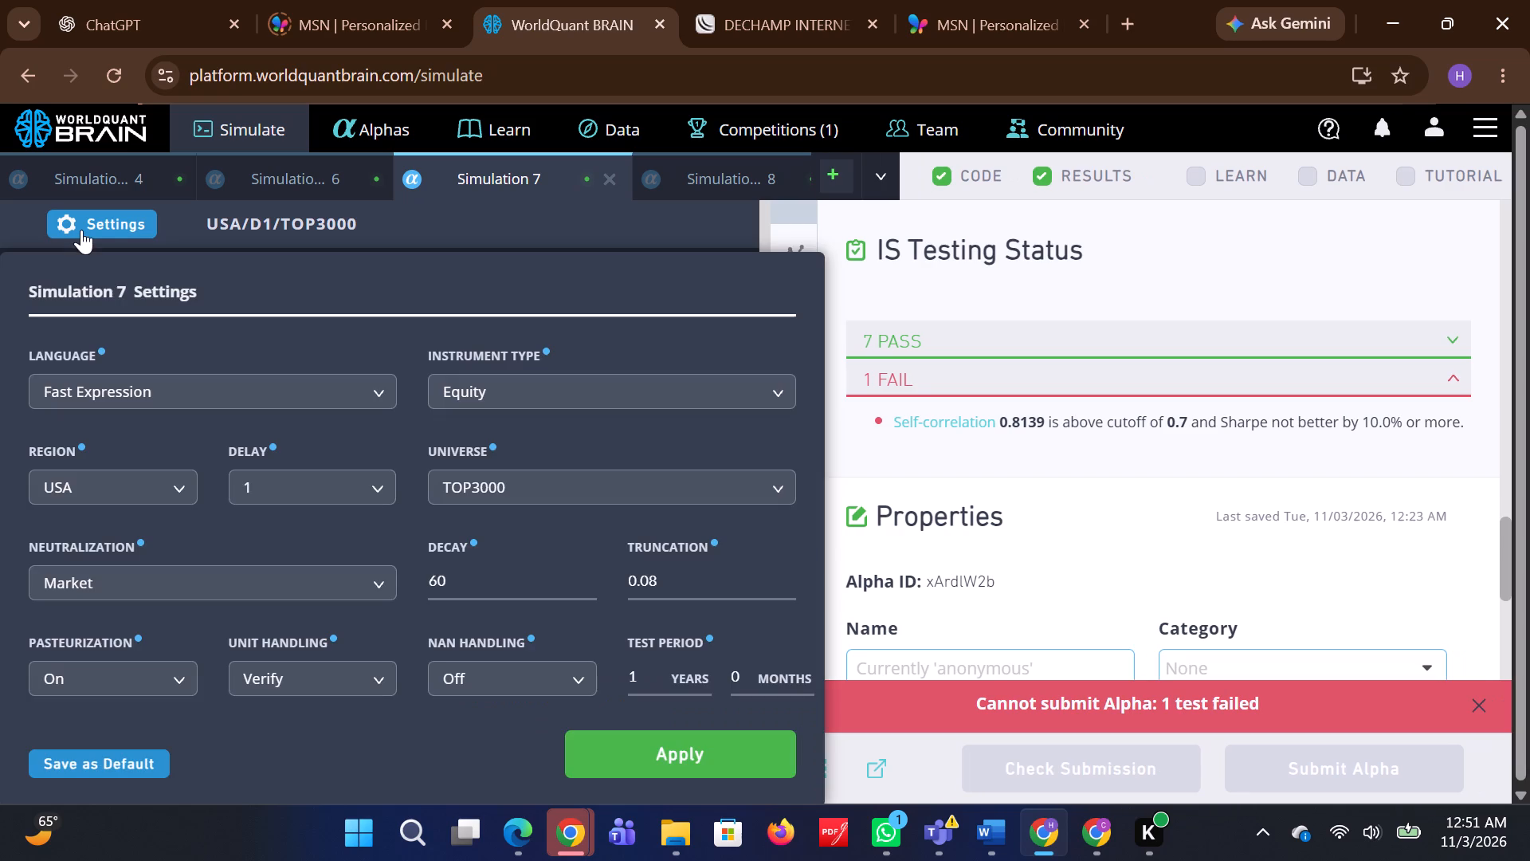
pyautogui.click(484, 576)
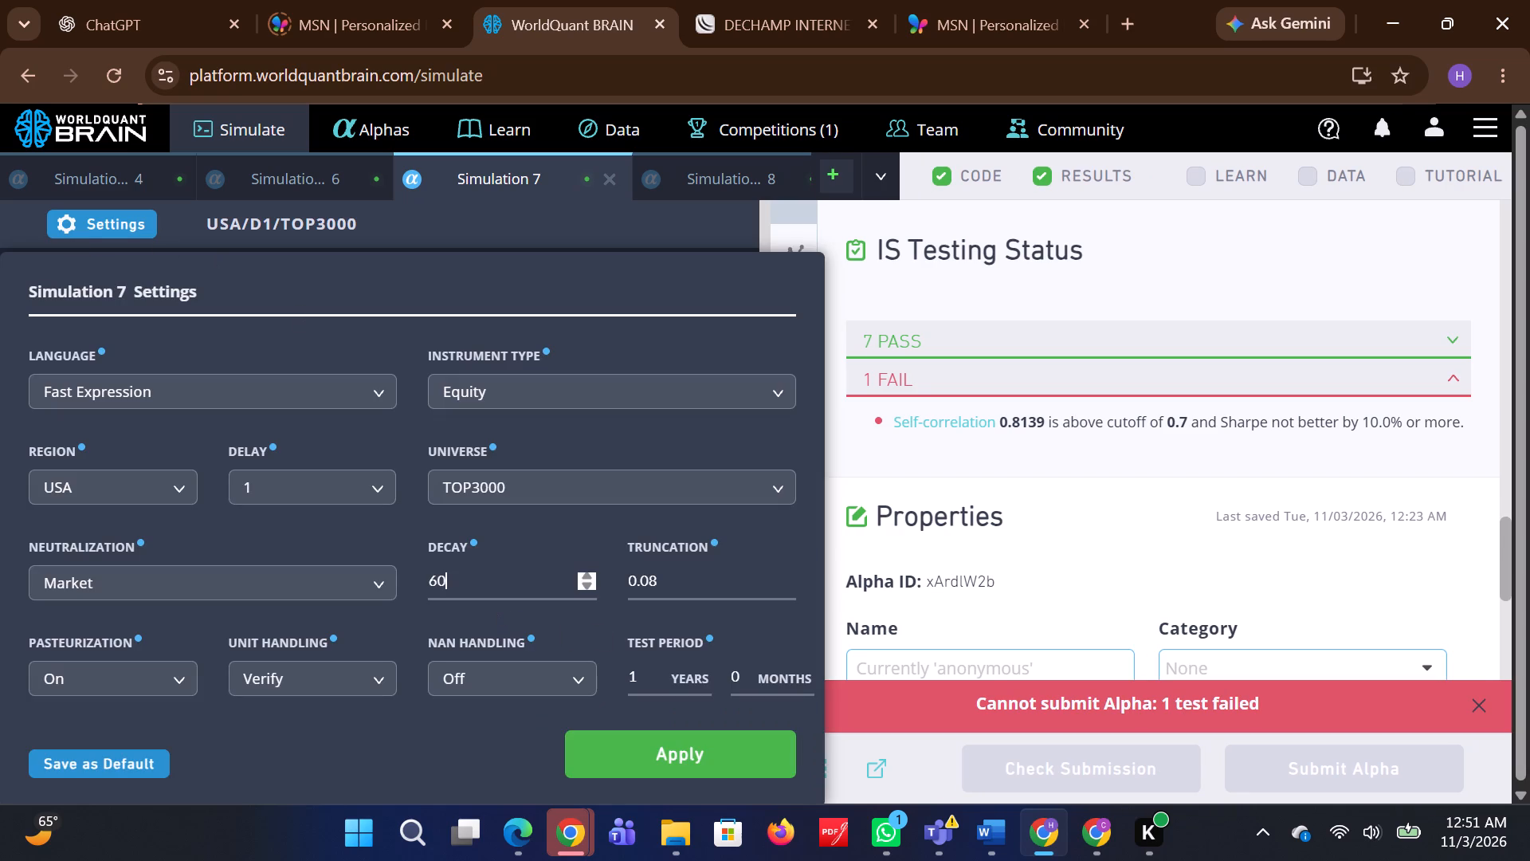
pyautogui.press('BackSpace')
pyautogui.press('BackSpace')
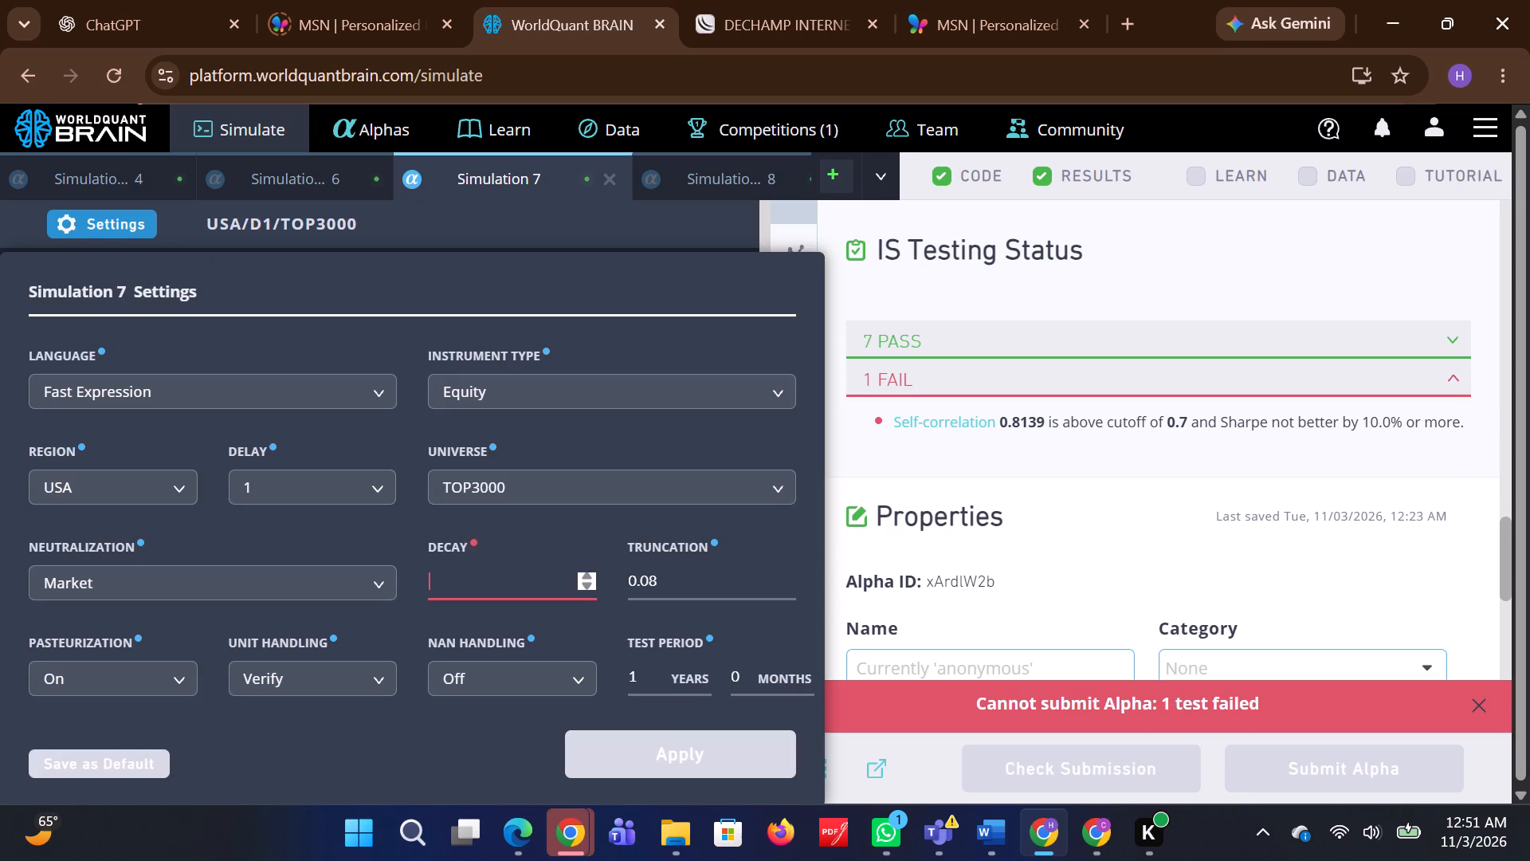
pyautogui.press('3')
pyautogui.press('0')
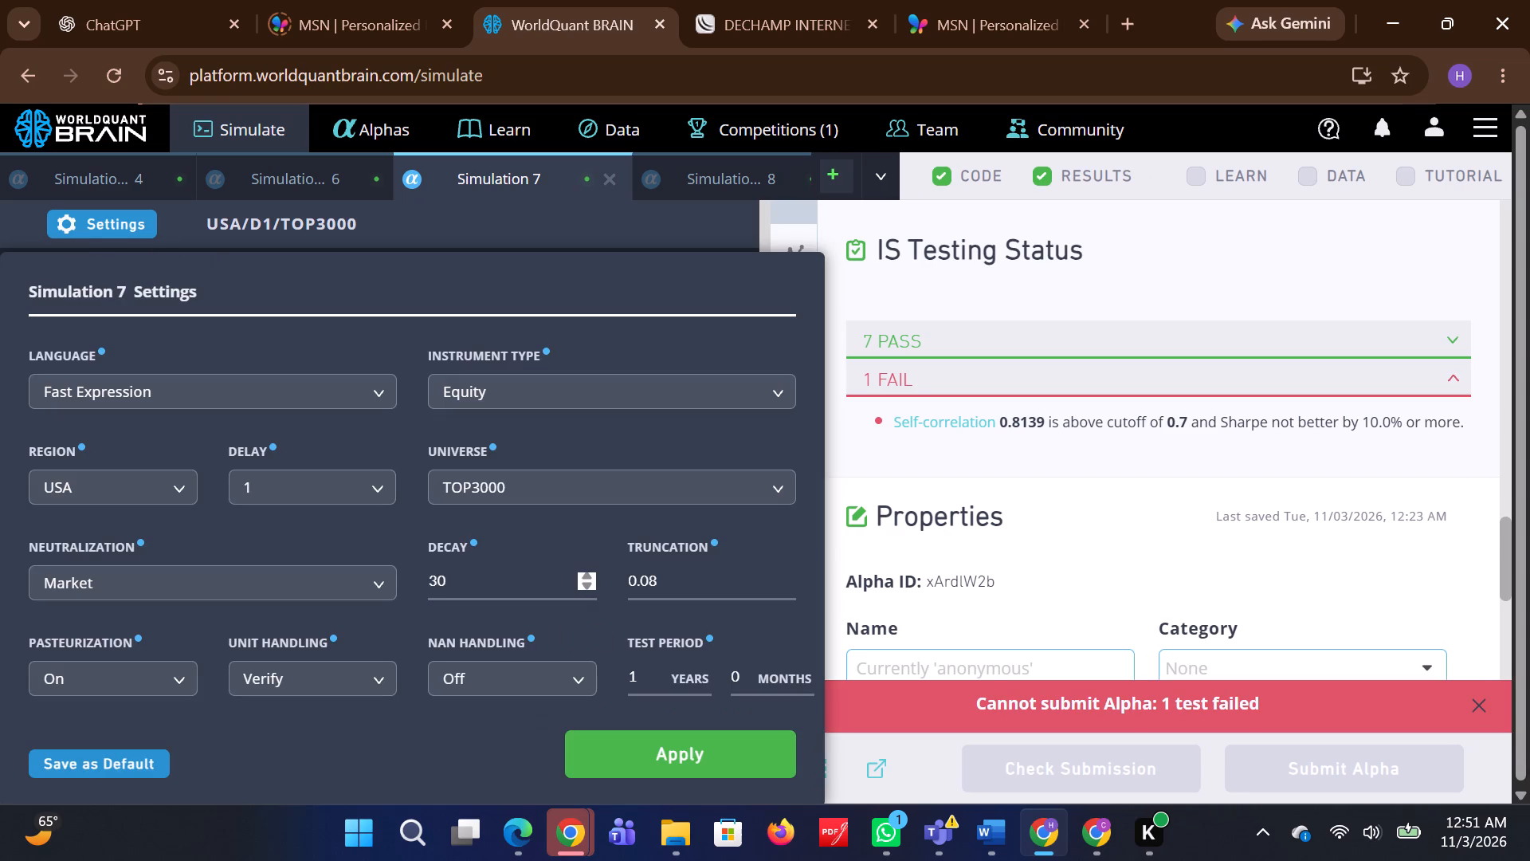
pyautogui.click(673, 762)
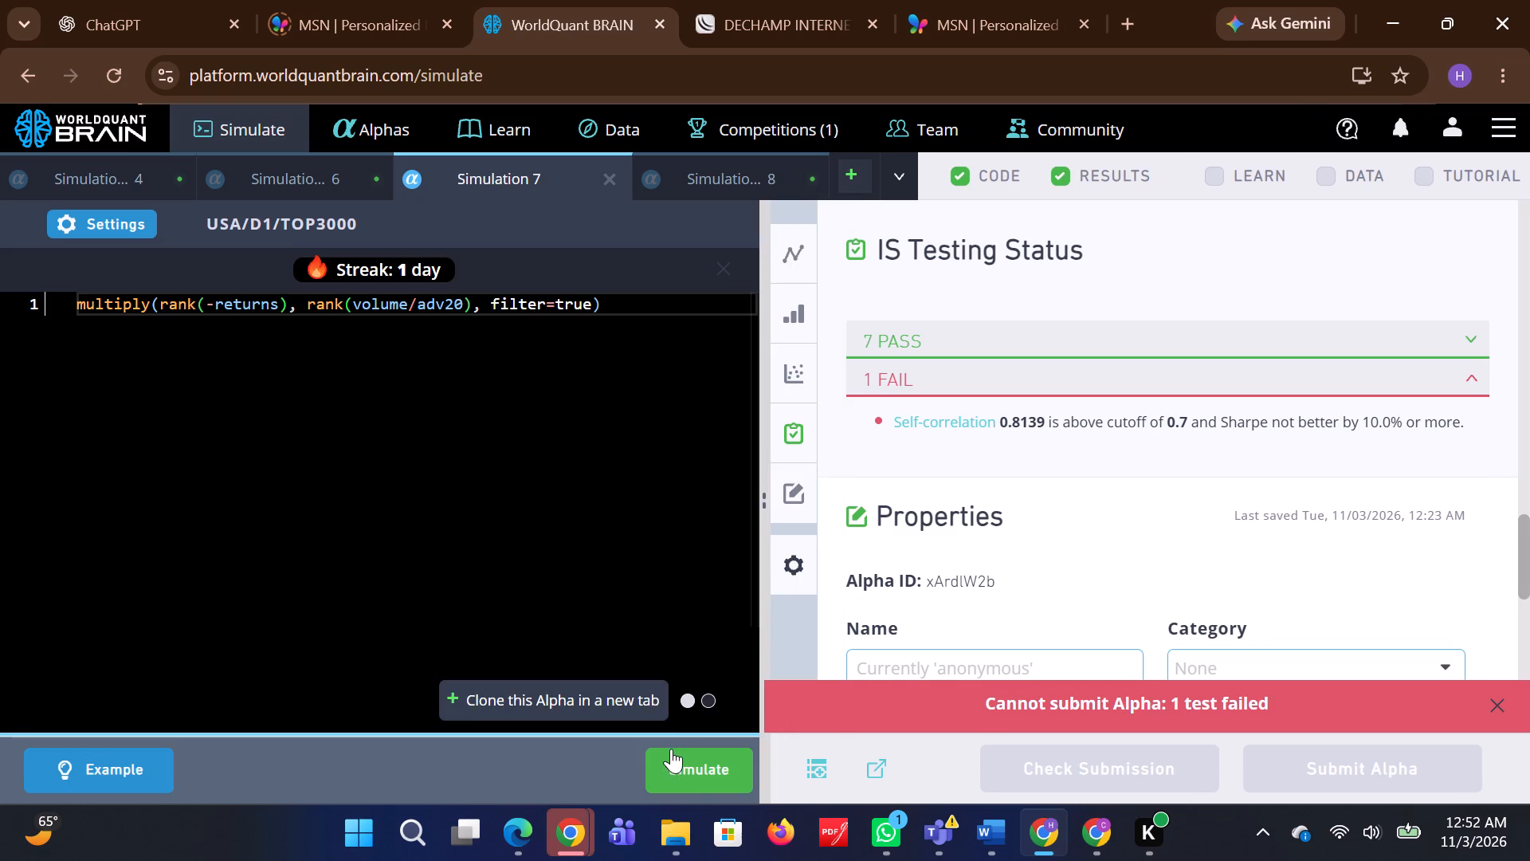
pyautogui.click(687, 779)
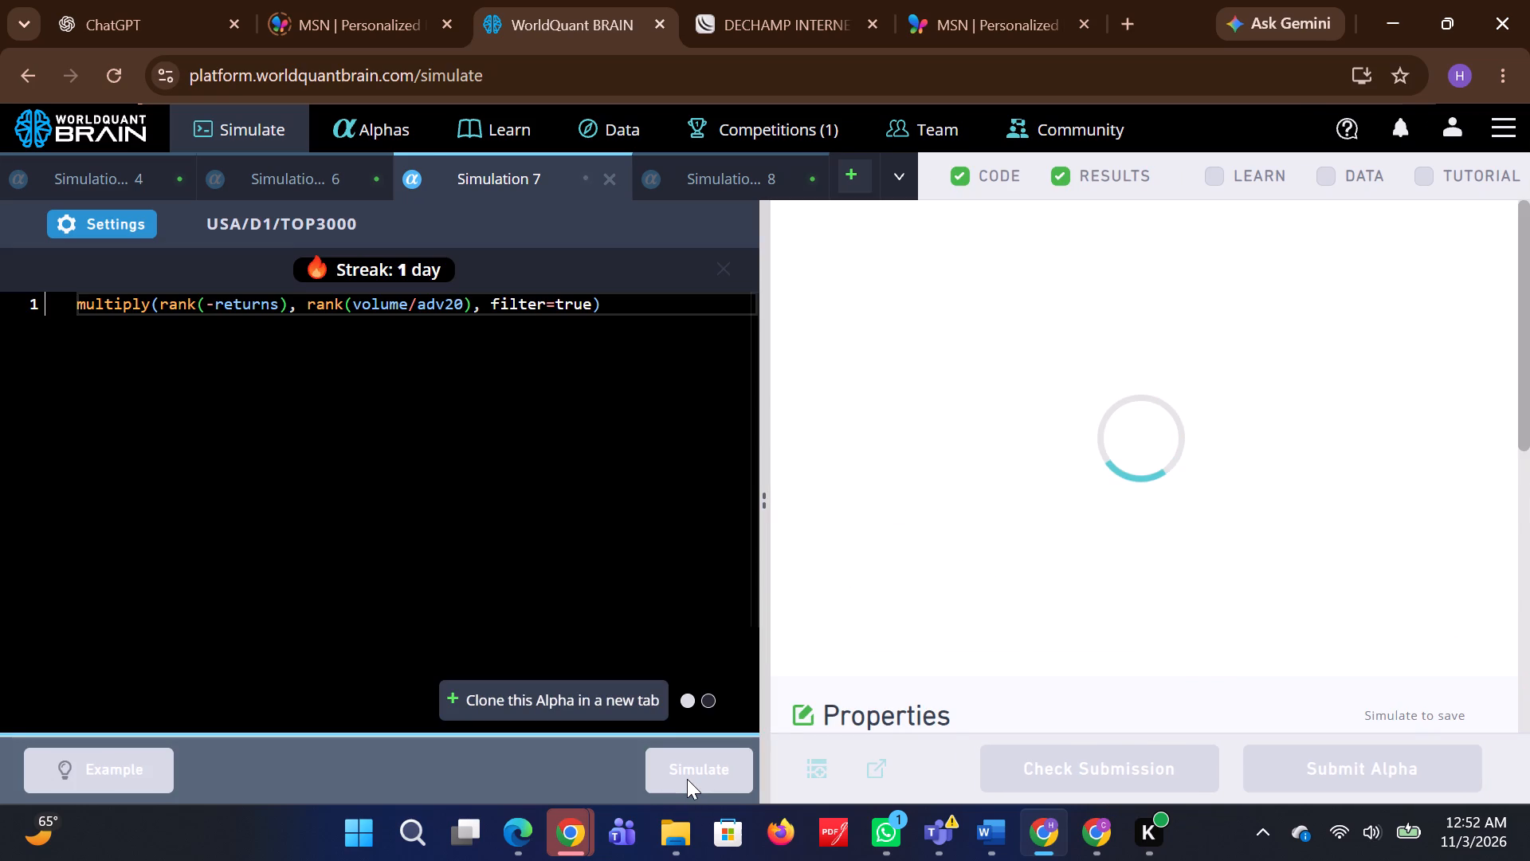
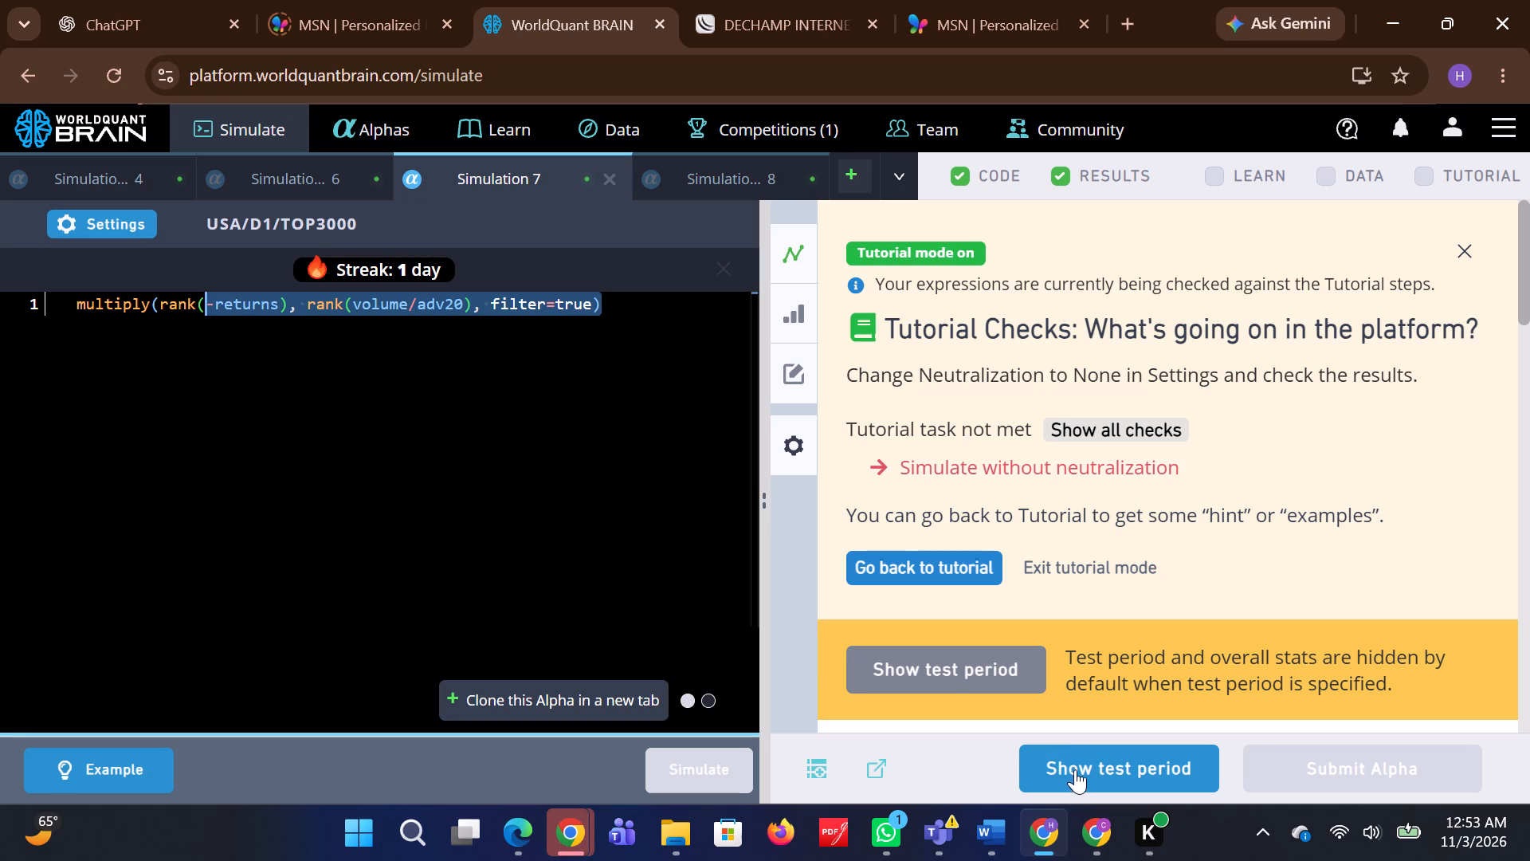
# Show the test period of Simulation 7, run its submission check, and examine the failed IS test.
pyautogui.click(1081, 762)
pyautogui.click(1081, 762)
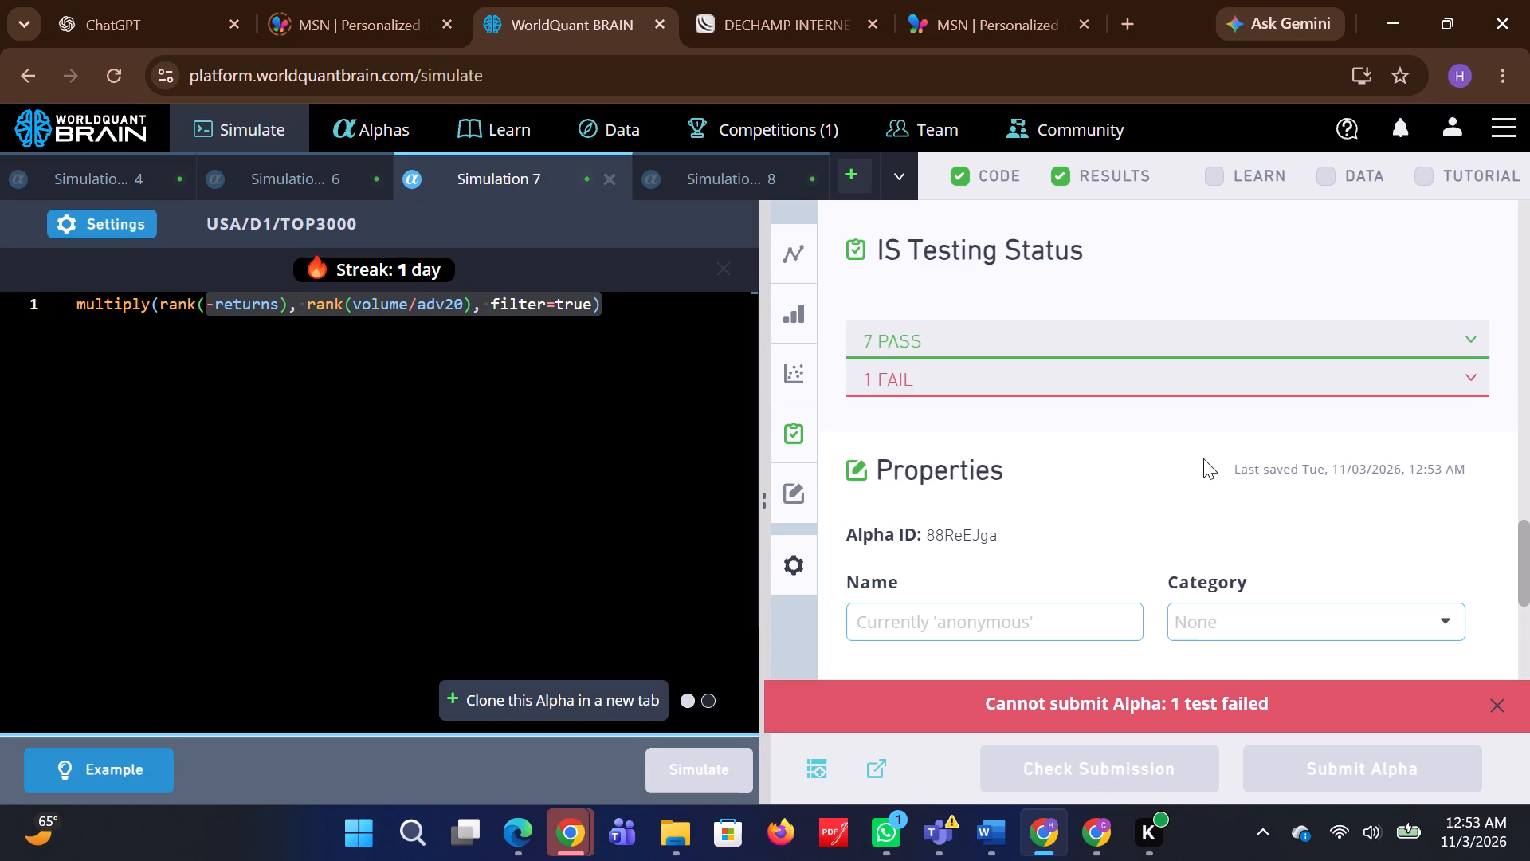
pyautogui.click(1171, 383)
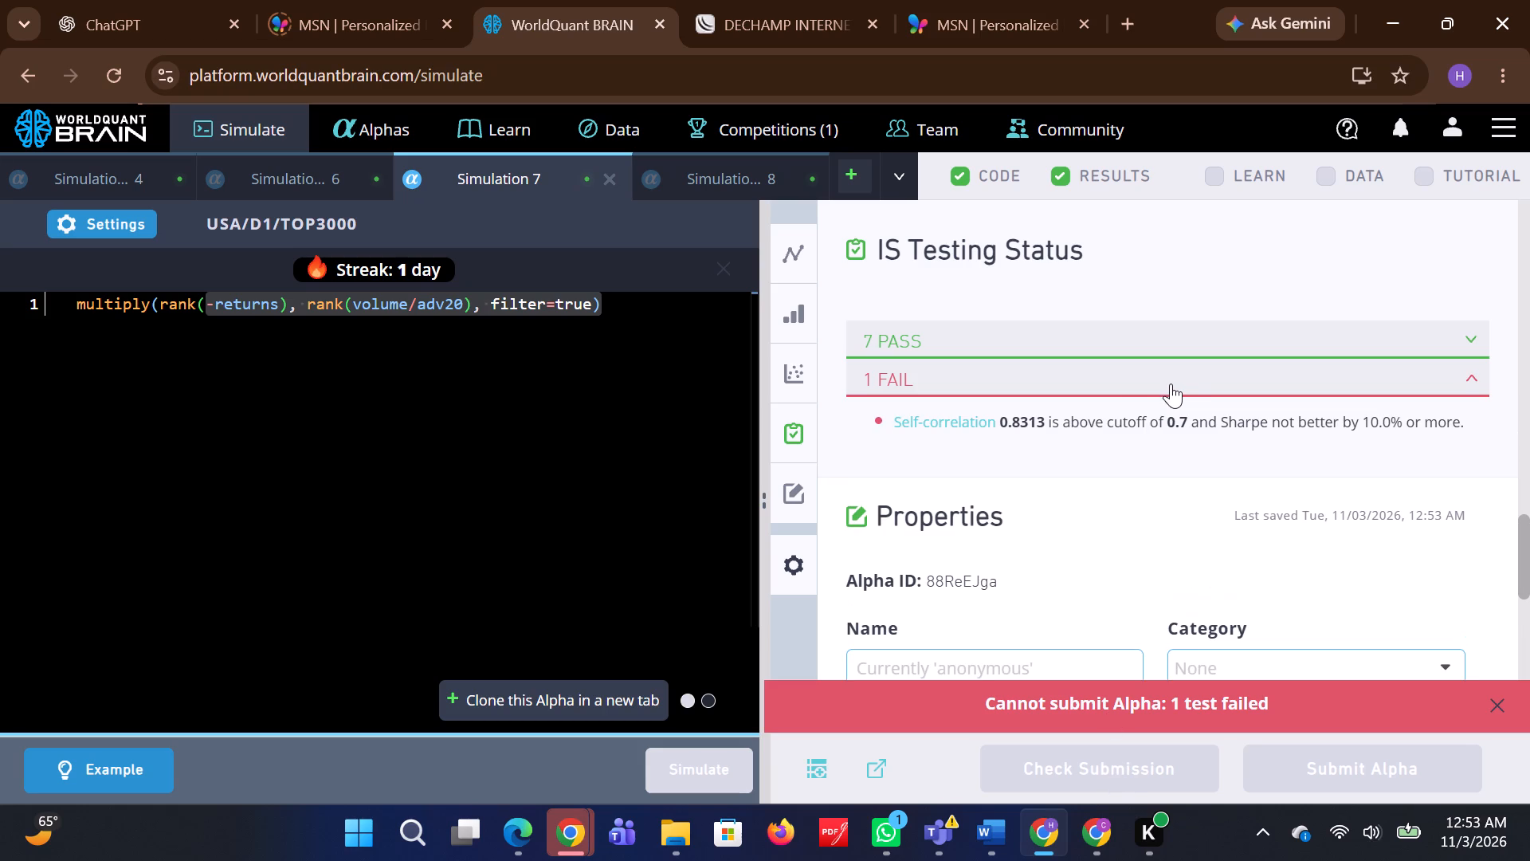
pyautogui.click(136, 245)
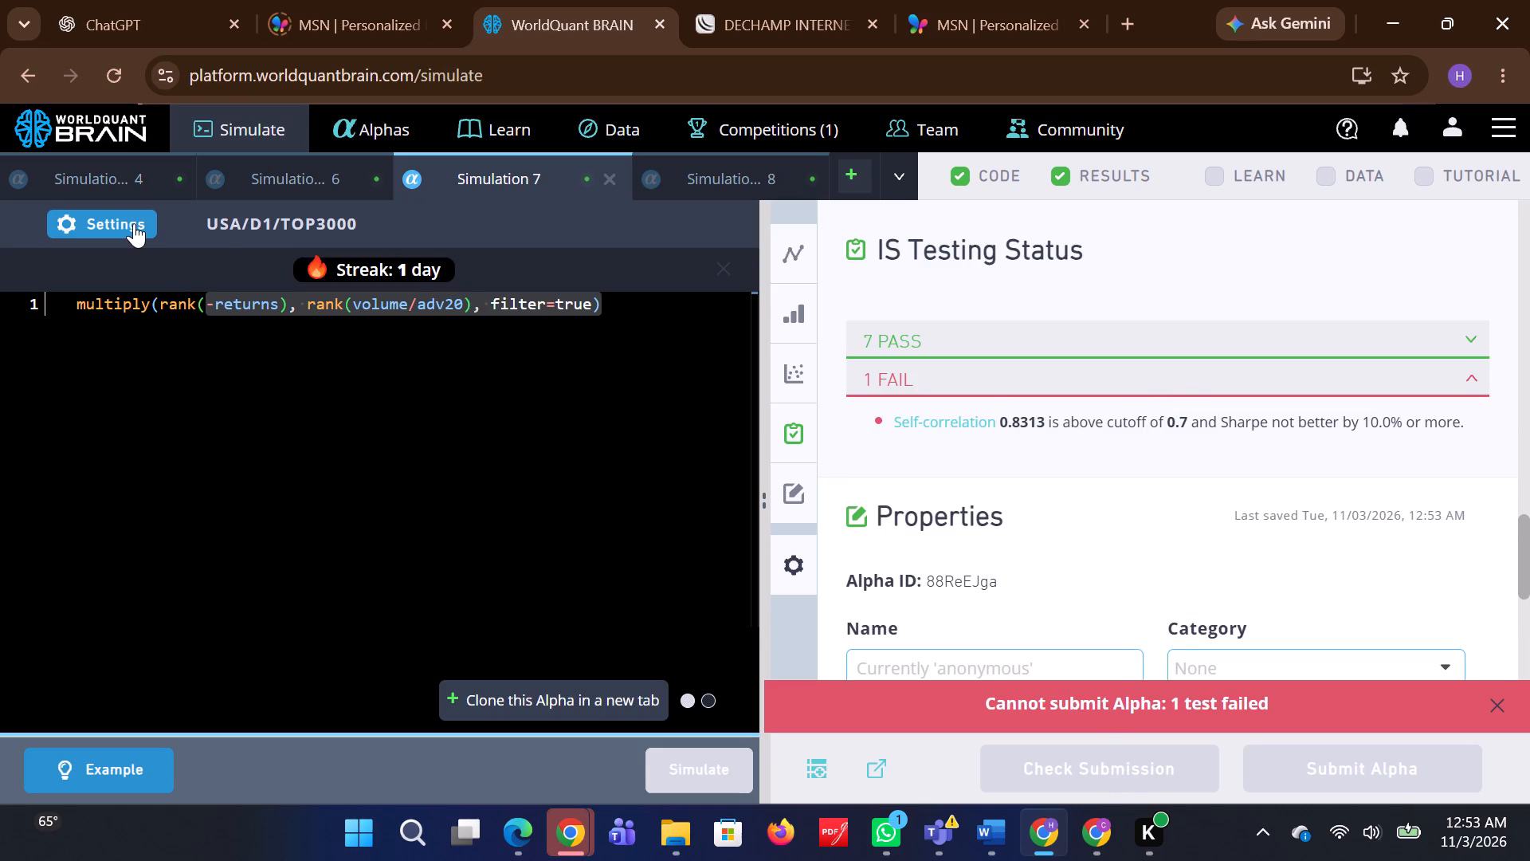
pyautogui.click(134, 223)
pyautogui.click(533, 562)
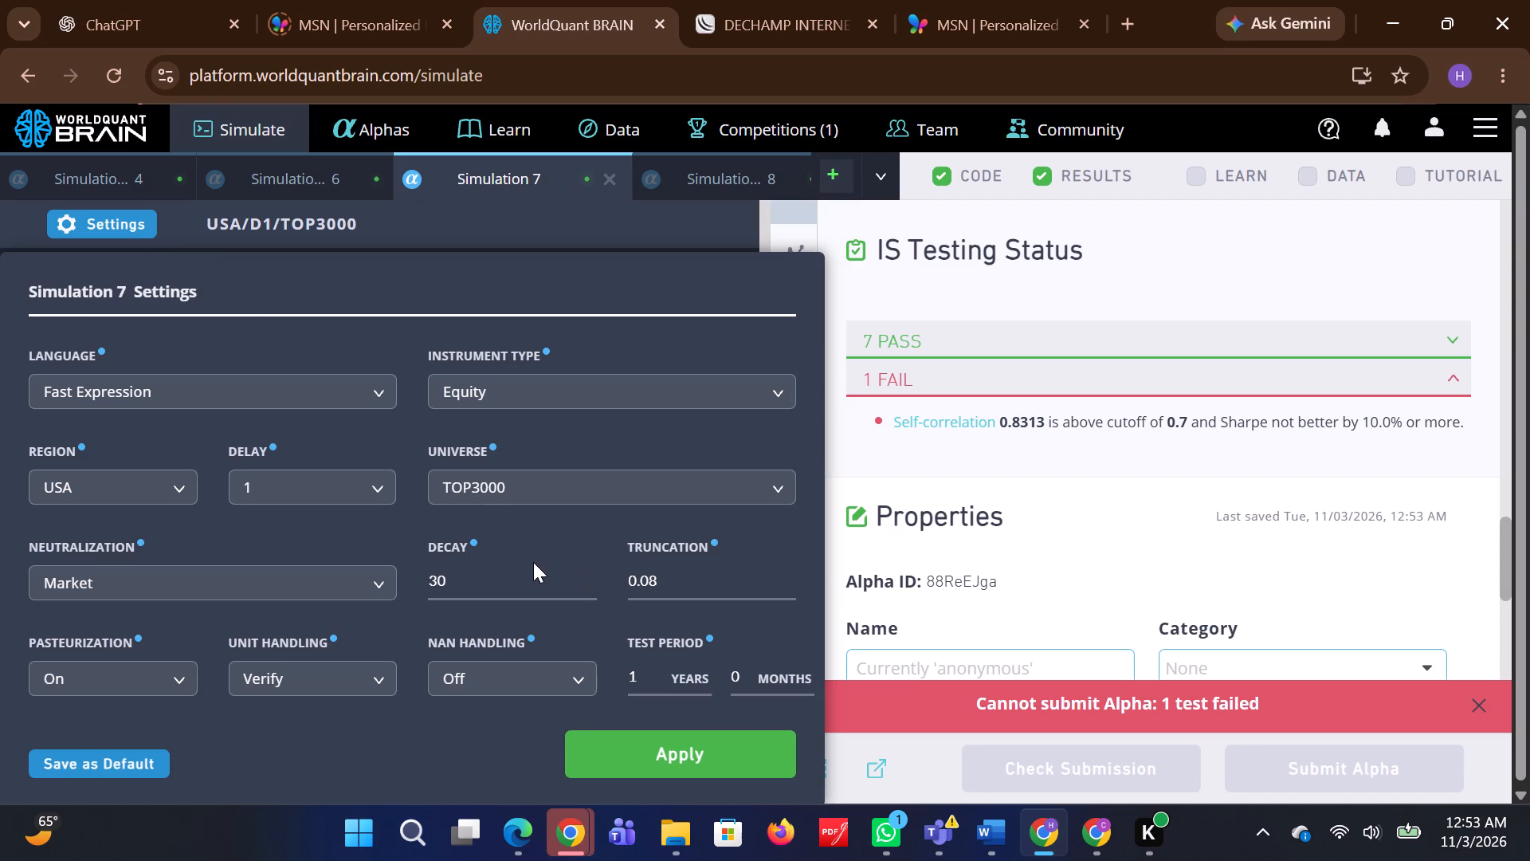
pyautogui.click(477, 572)
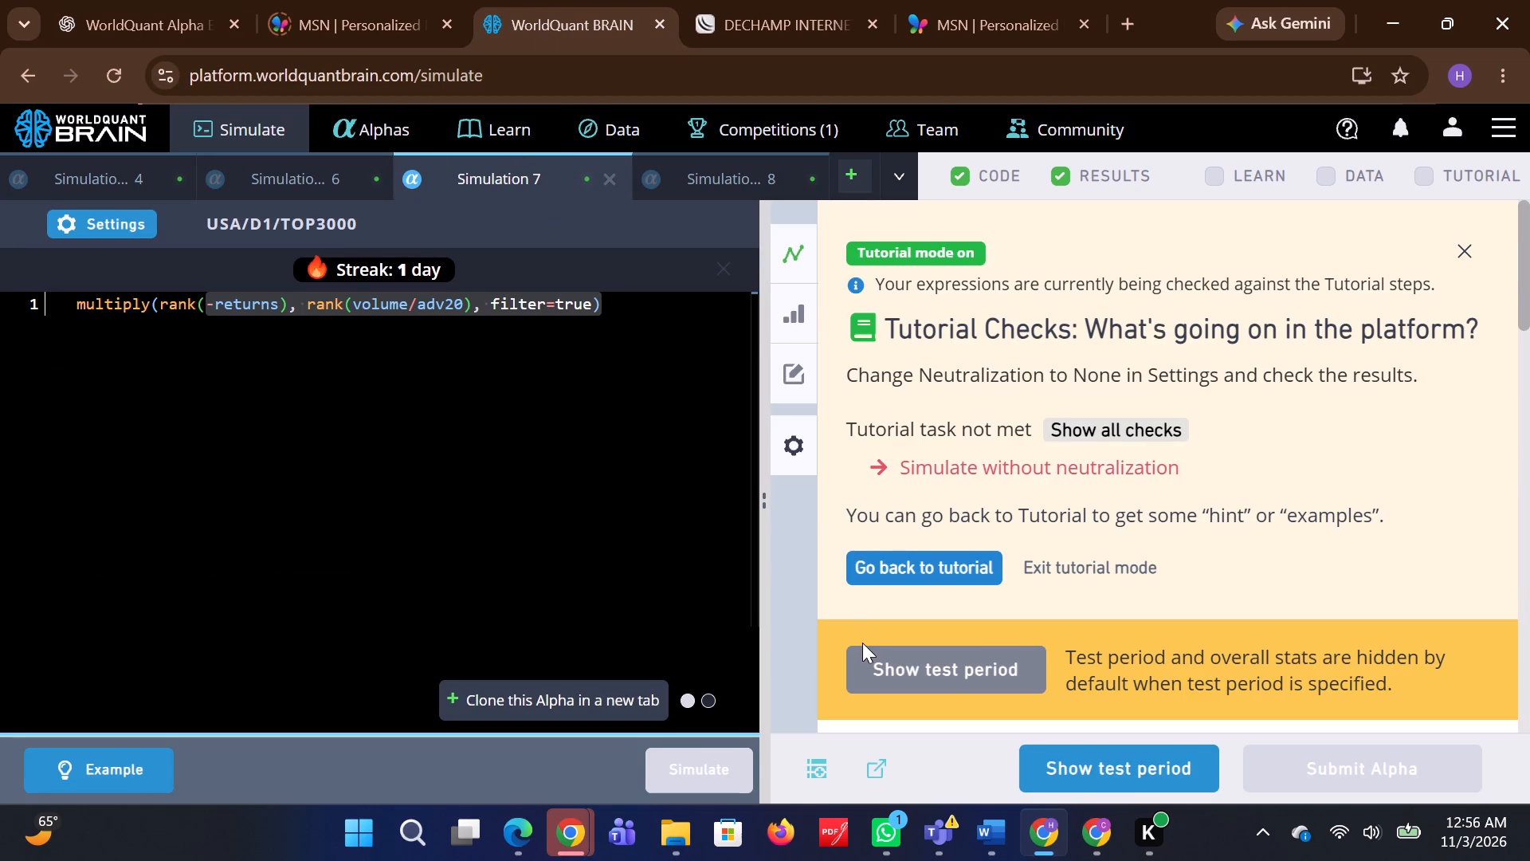
pyautogui.click(1079, 772)
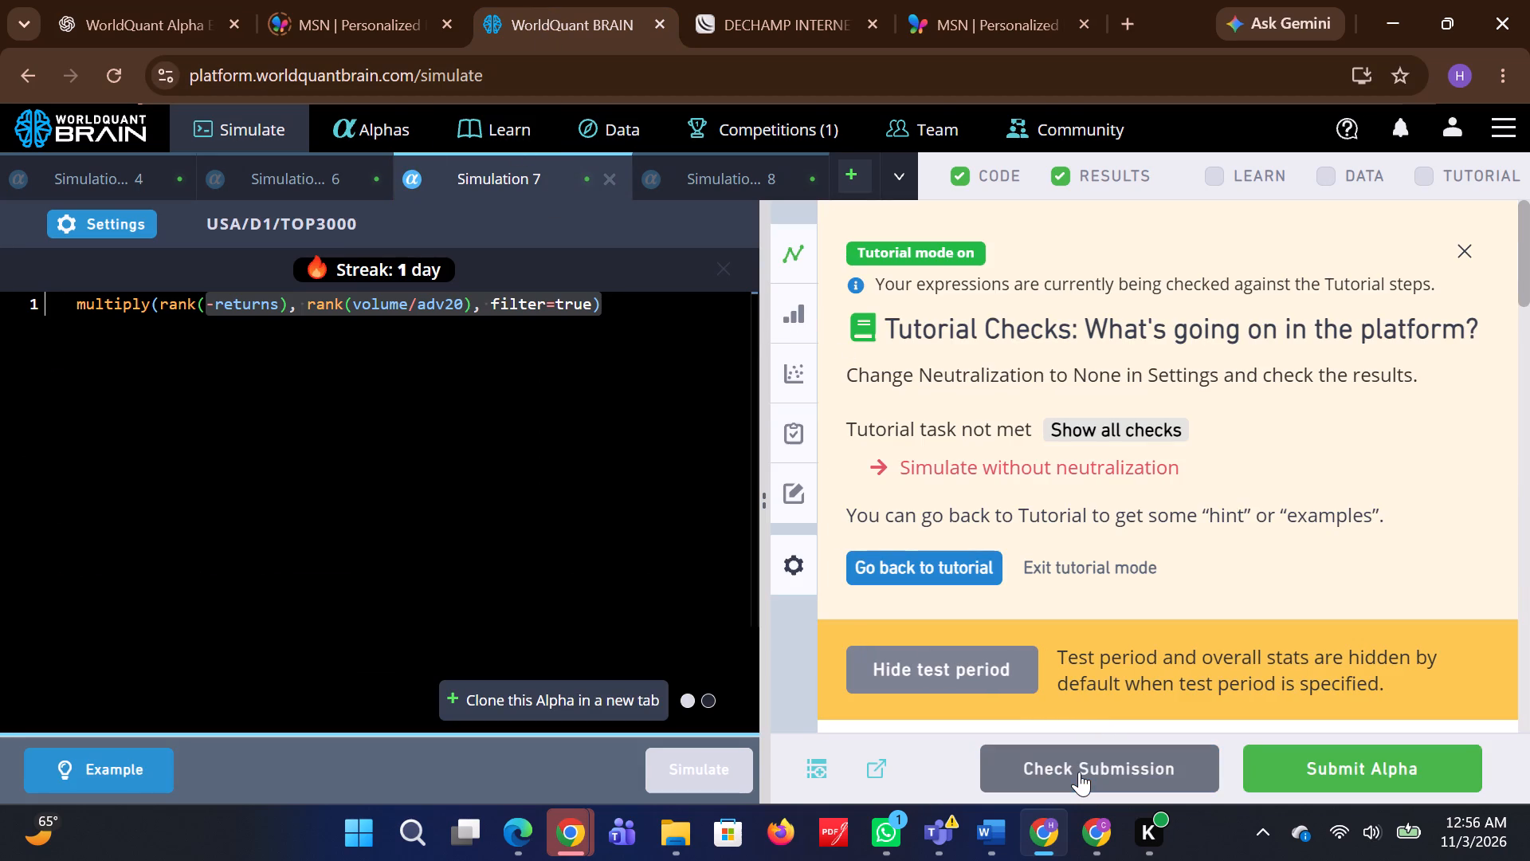
pyautogui.click(1077, 755)
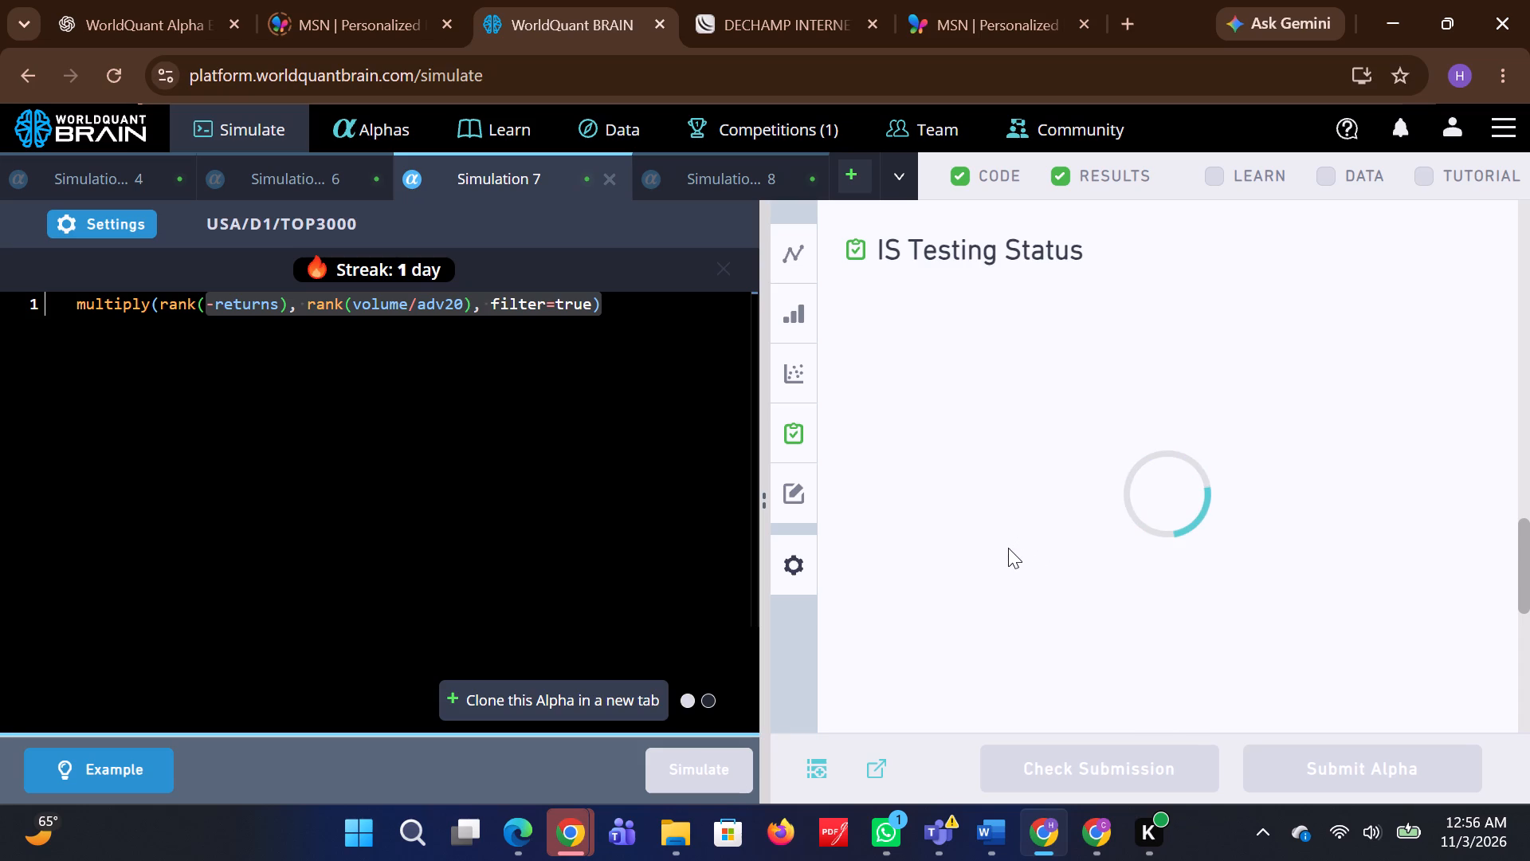
pyautogui.click(1016, 378)
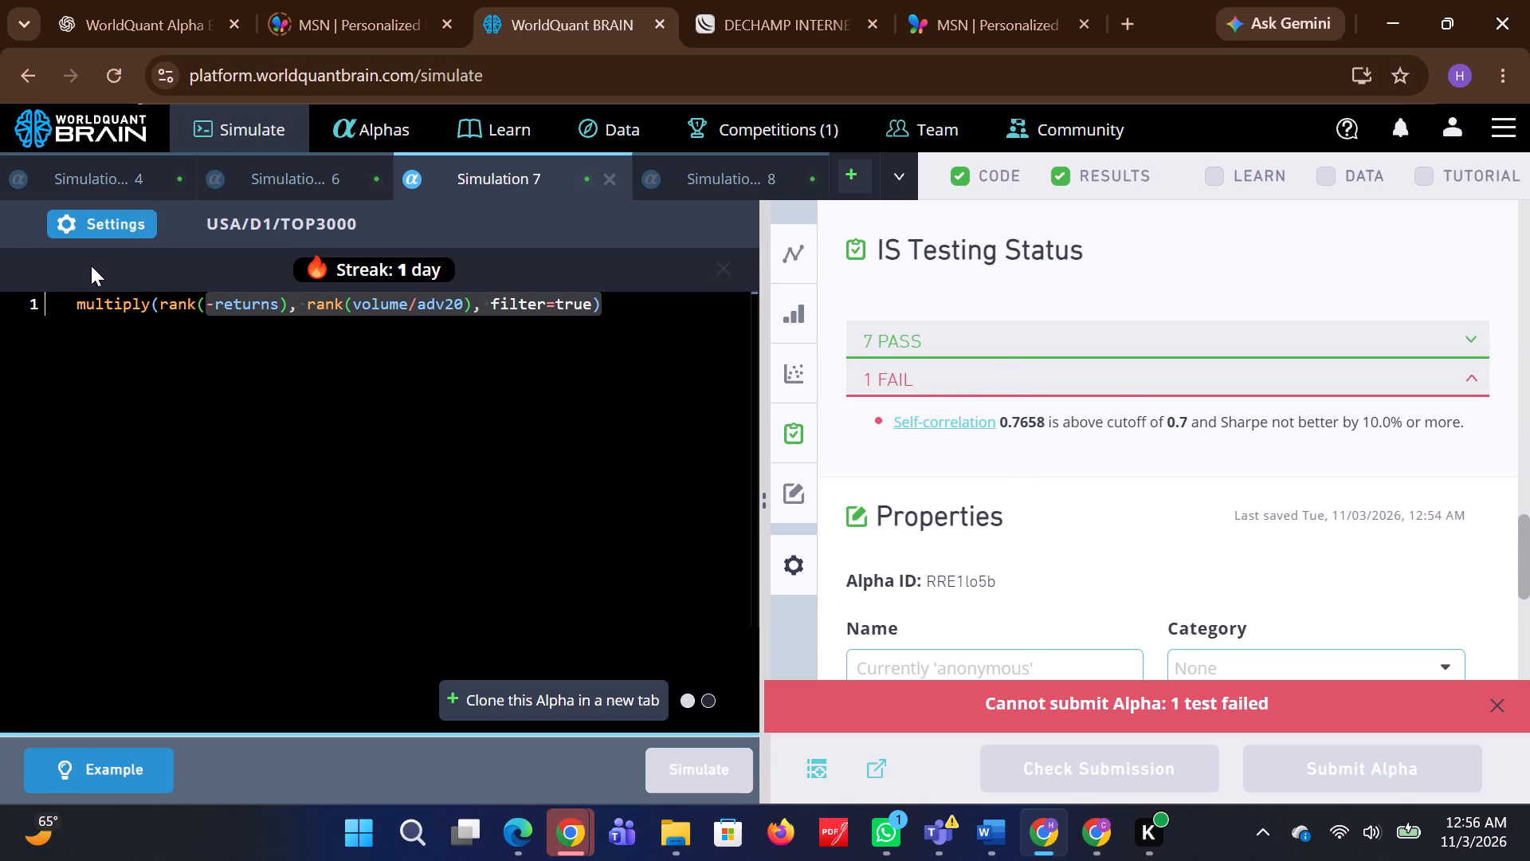
# Set the decay of Simulation 7 to 48 in its settings and simulate the alpha again.
pyautogui.click(100, 238)
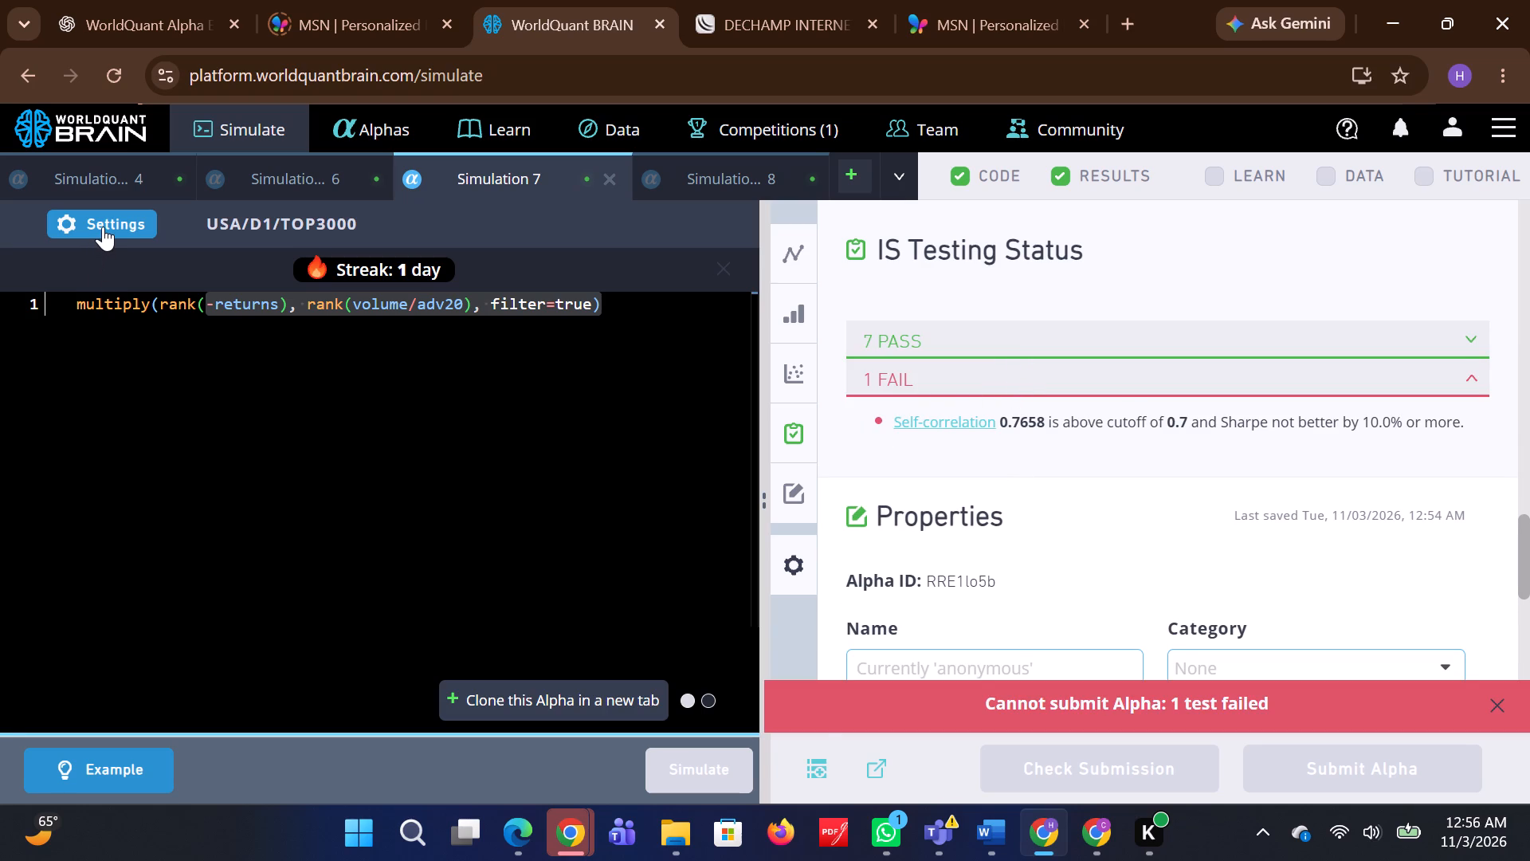
pyautogui.click(103, 226)
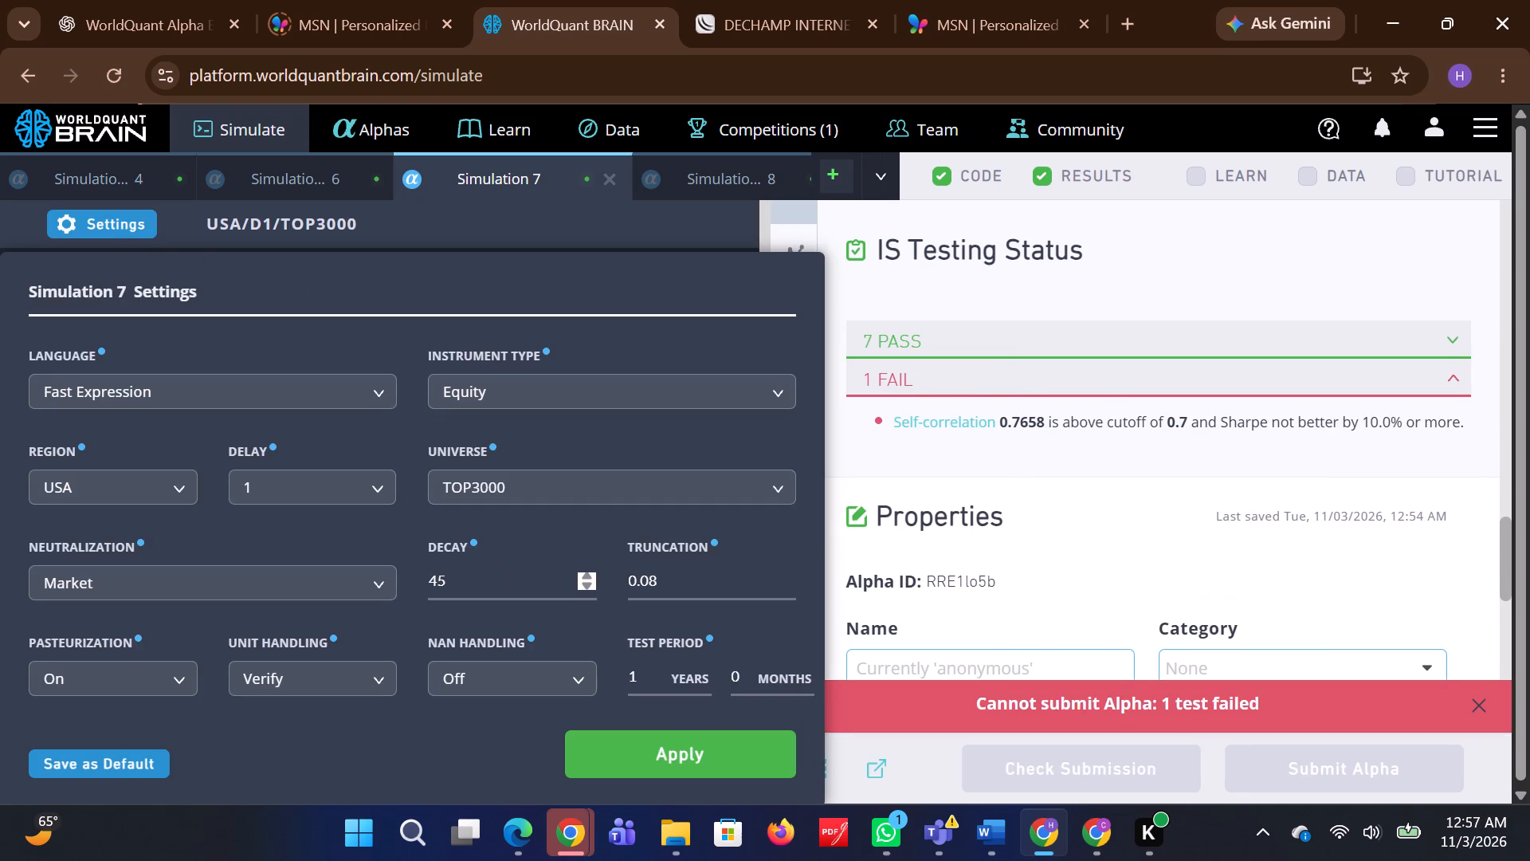
pyautogui.click(493, 568)
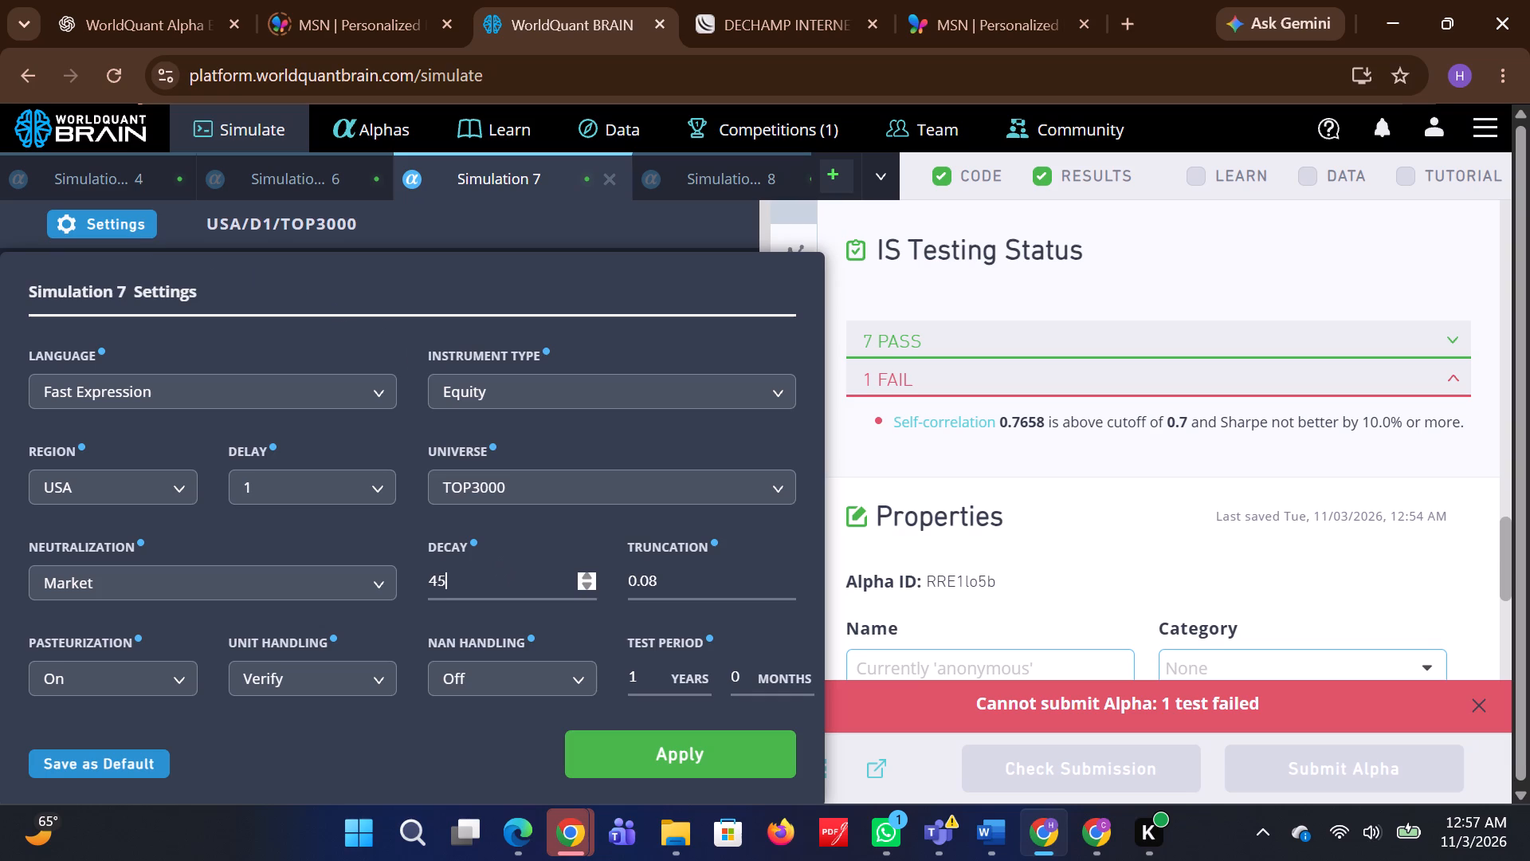
pyautogui.press('BackSpace')
pyautogui.press('5')
pyautogui.press('BackSpace')
pyautogui.press('6')
pyautogui.press('BackSpace')
pyautogui.press('8')
pyautogui.click(655, 732)
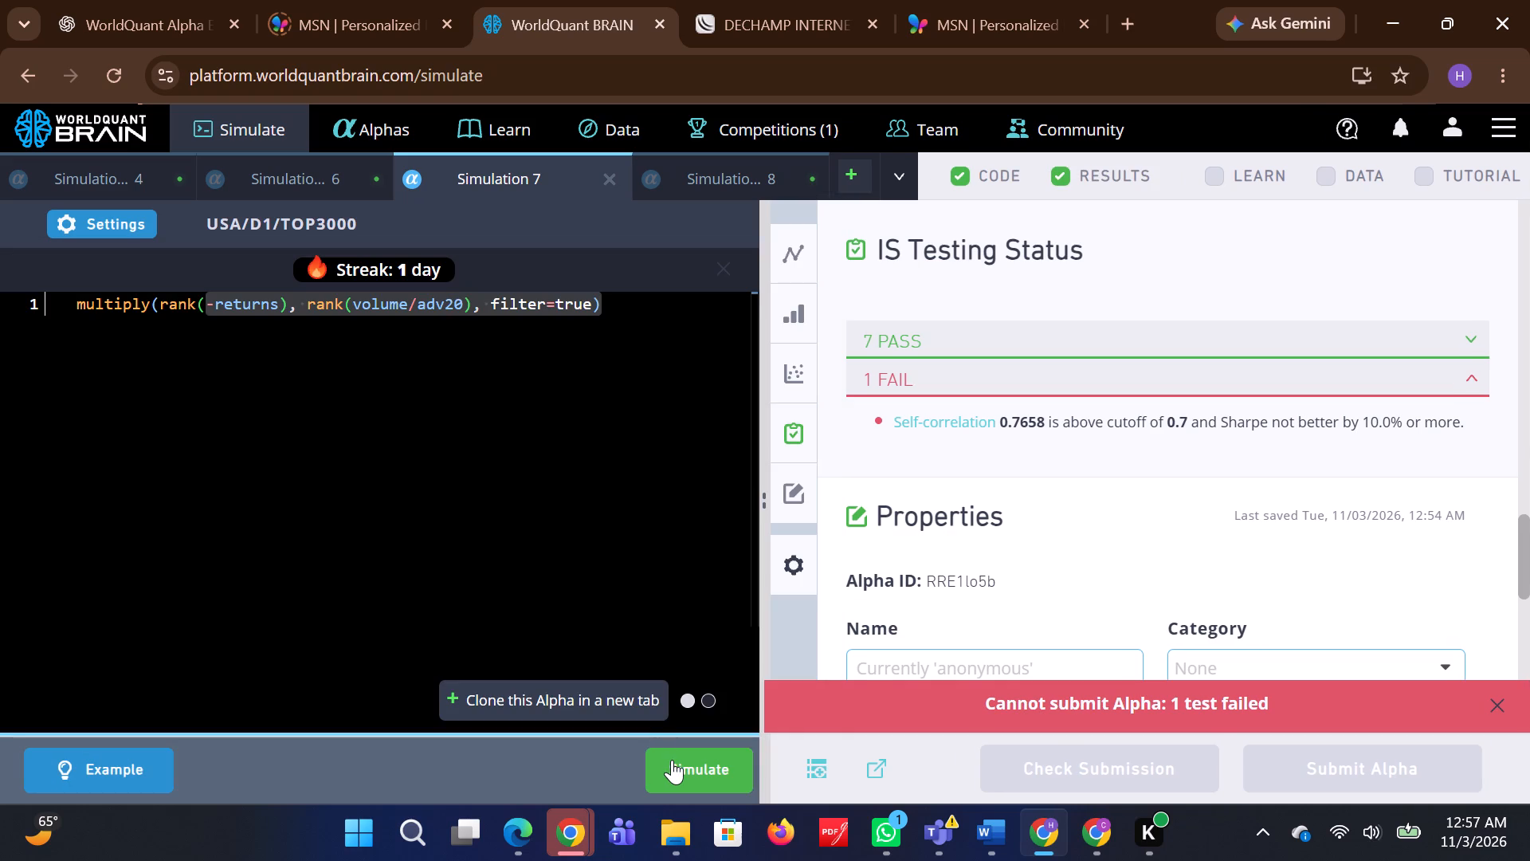
pyautogui.click(672, 760)
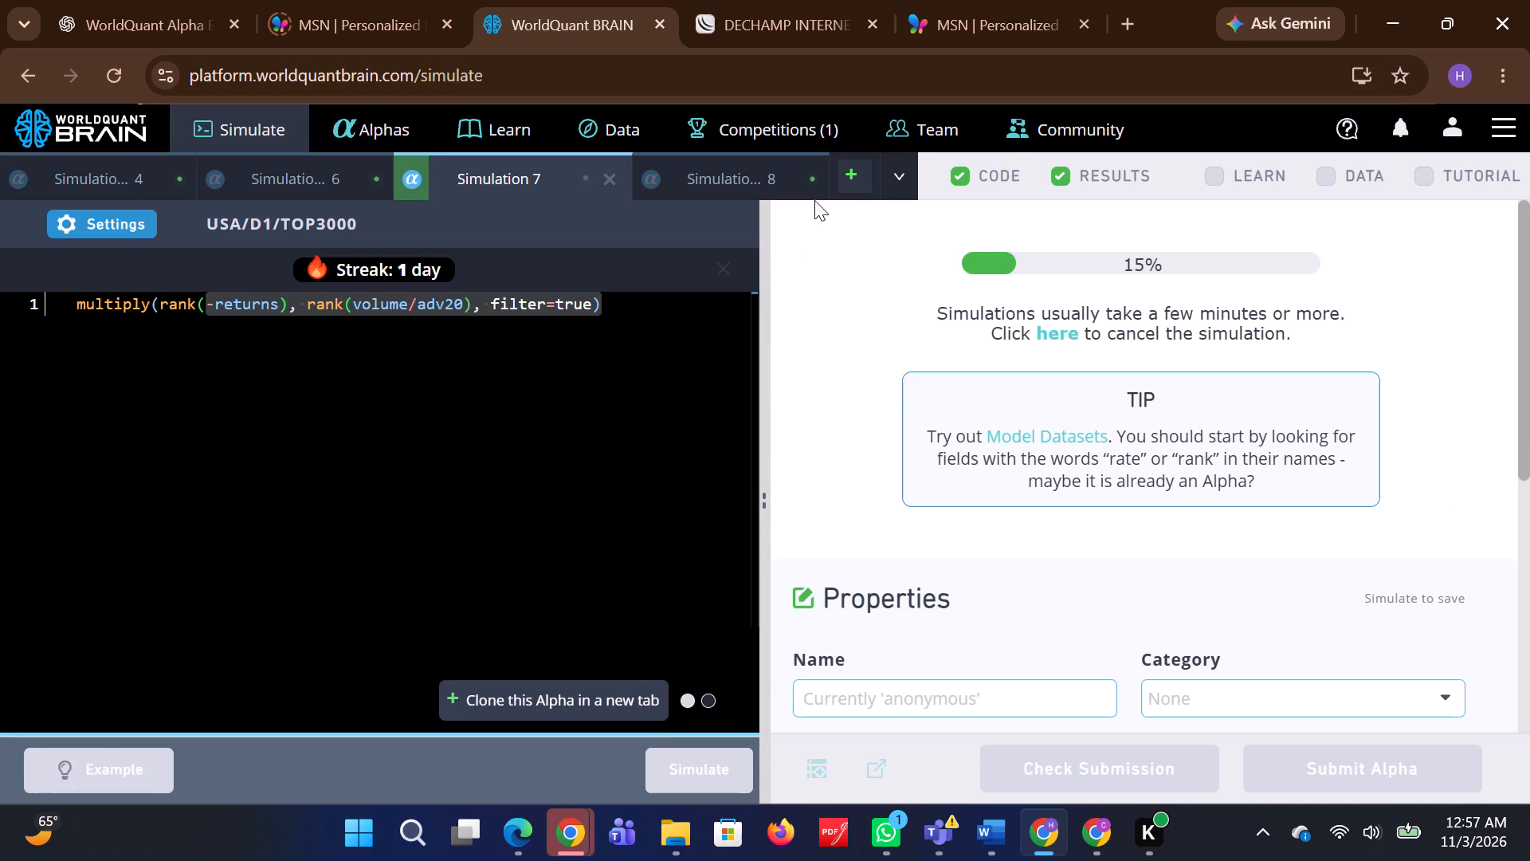
# Replace the expression in Simulation 8 with the copied news volatility adjustment code and simulate it.
pyautogui.click(741, 195)
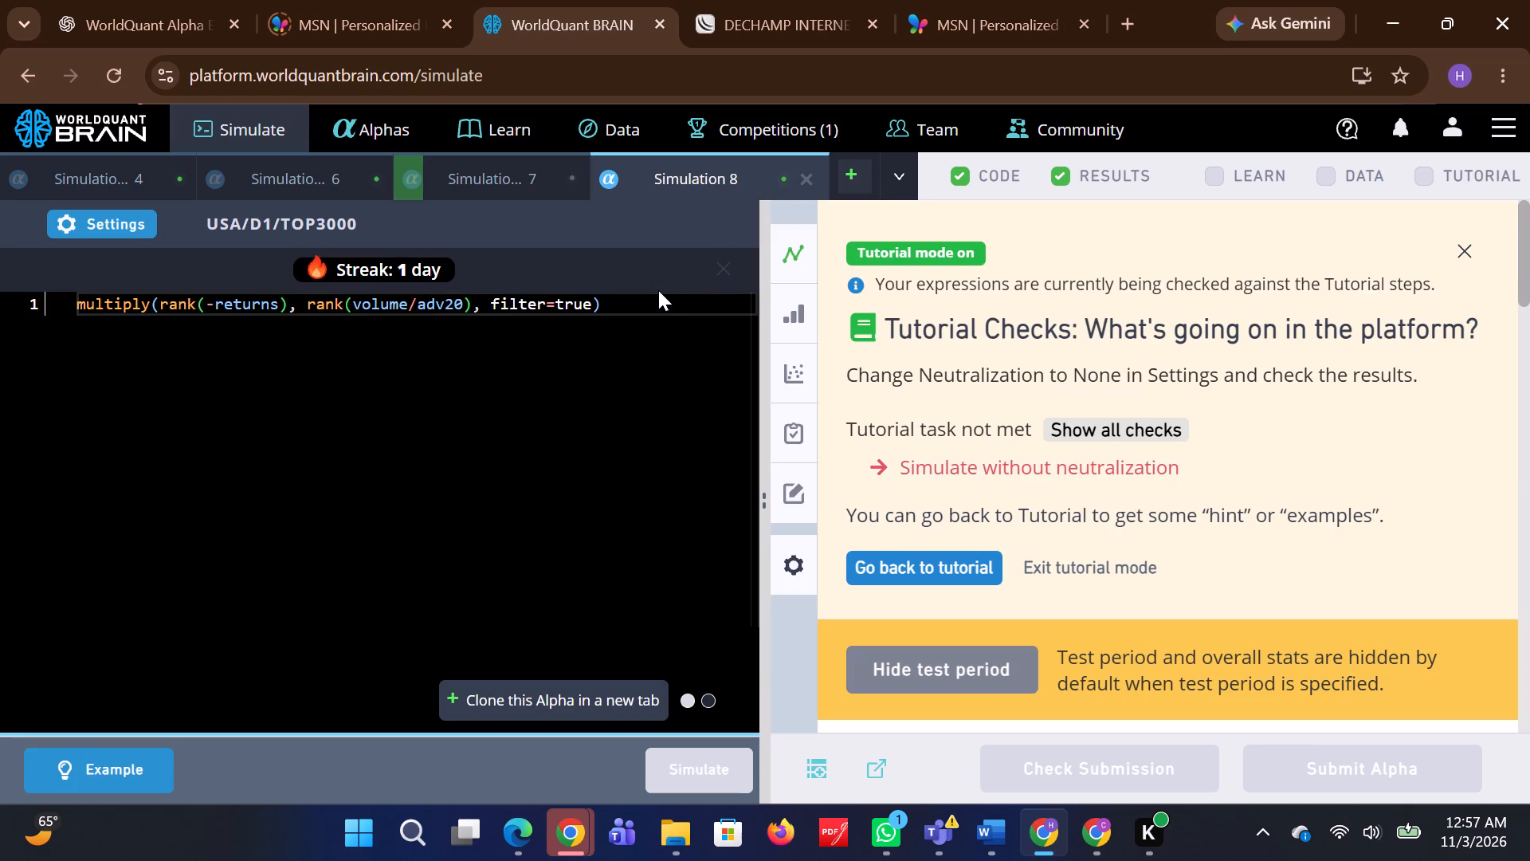
pyautogui.doubleClick(658, 290)
pyautogui.doubleClick(658, 290)
pyautogui.moveTo(658, 290); pyautogui.dragTo(609, 314)
pyautogui.tripleClick(609, 314)
pyautogui.press('BackSpace')
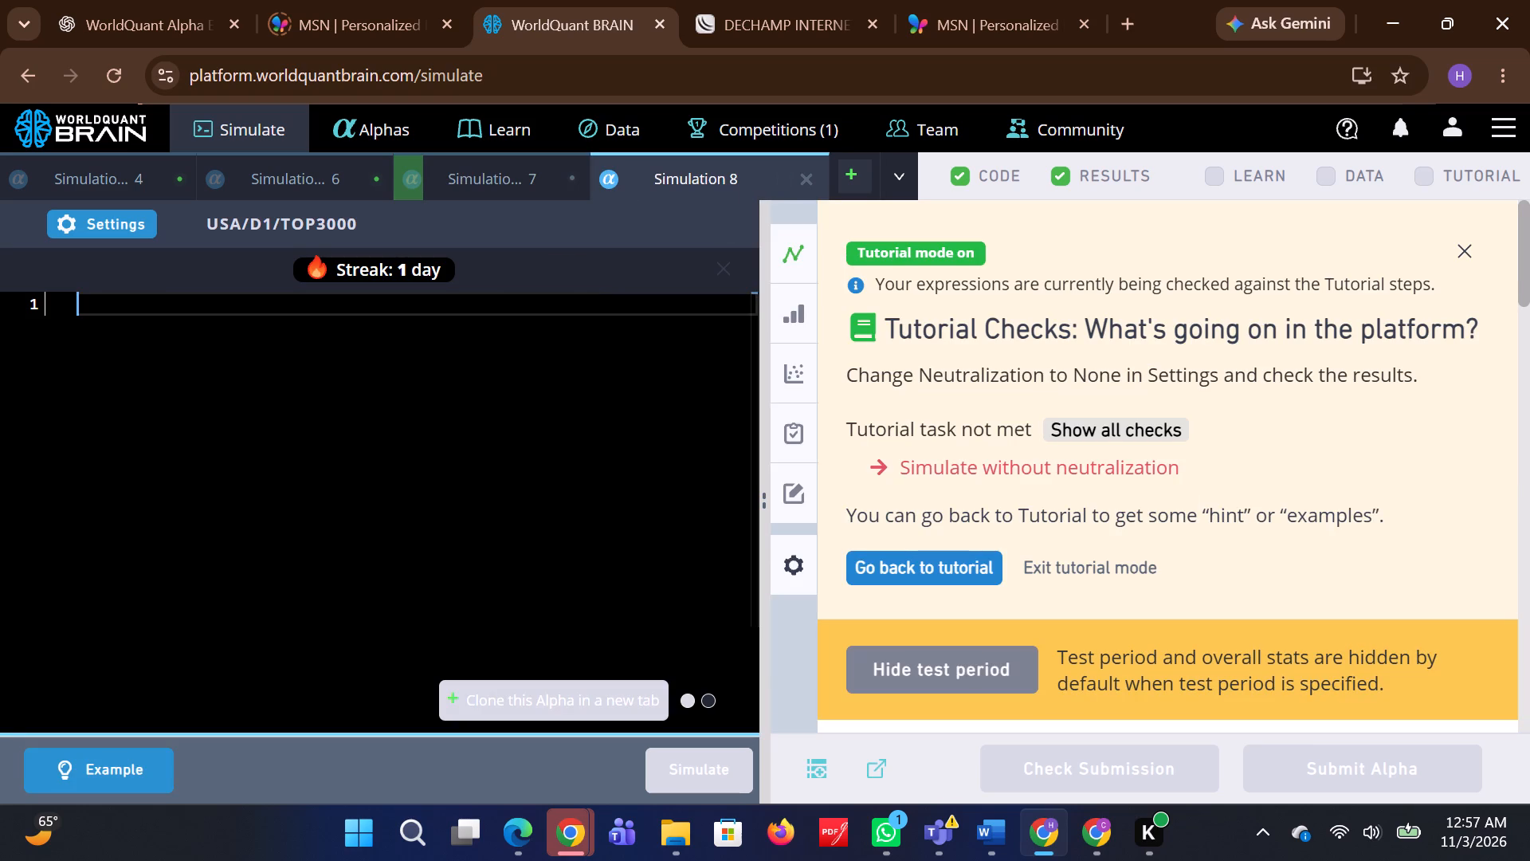
pyautogui.hotkey('ctrl', 'v')
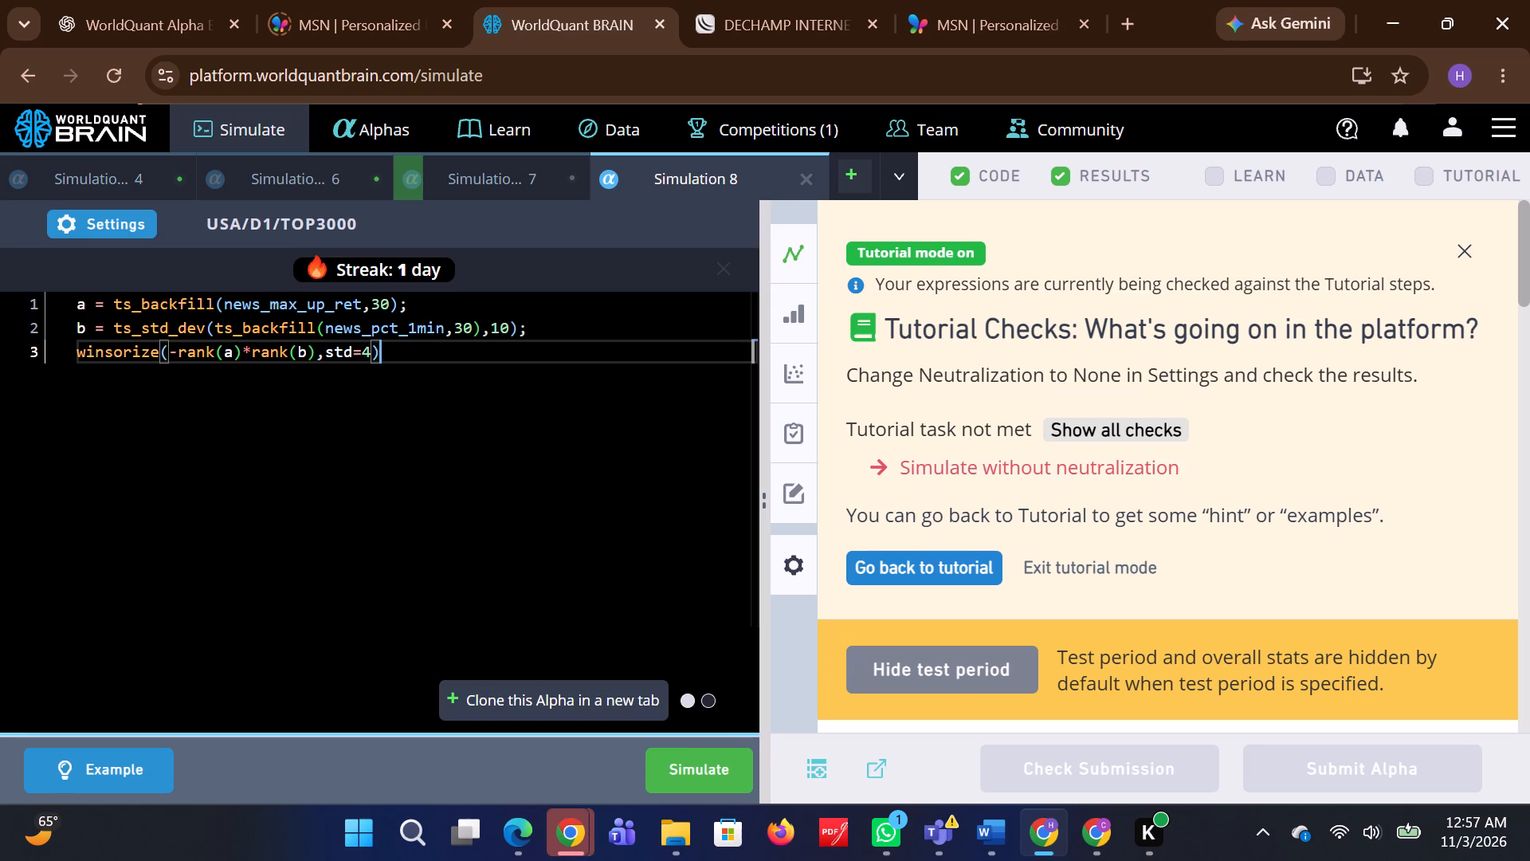
pyautogui.click(691, 766)
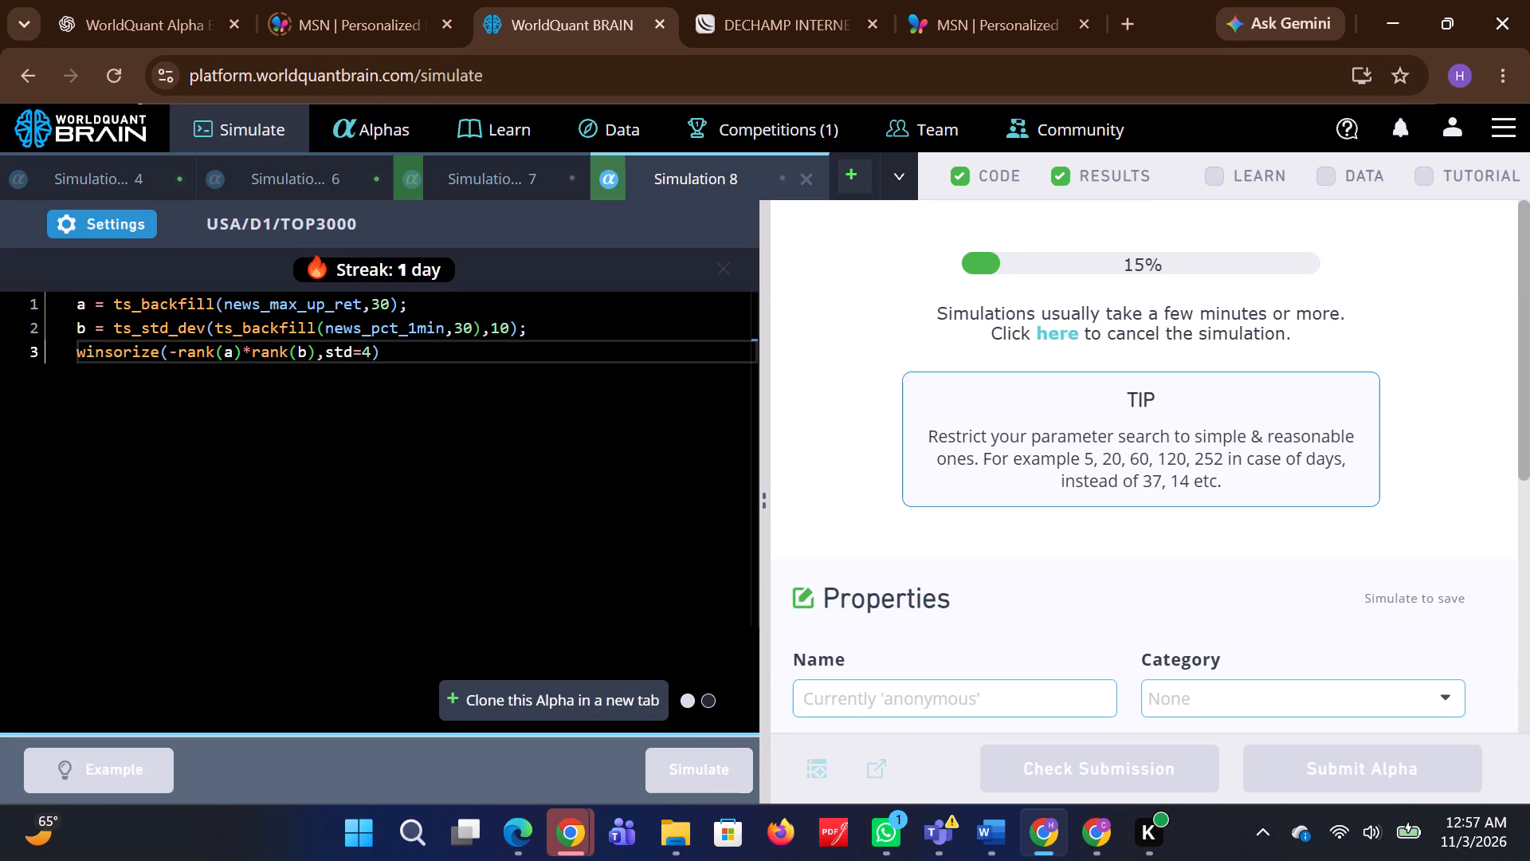
# In the other WorldQuant BRAIN window, show Simulation 12's test period and examine its PnL chart.
pyautogui.click(1104, 842)
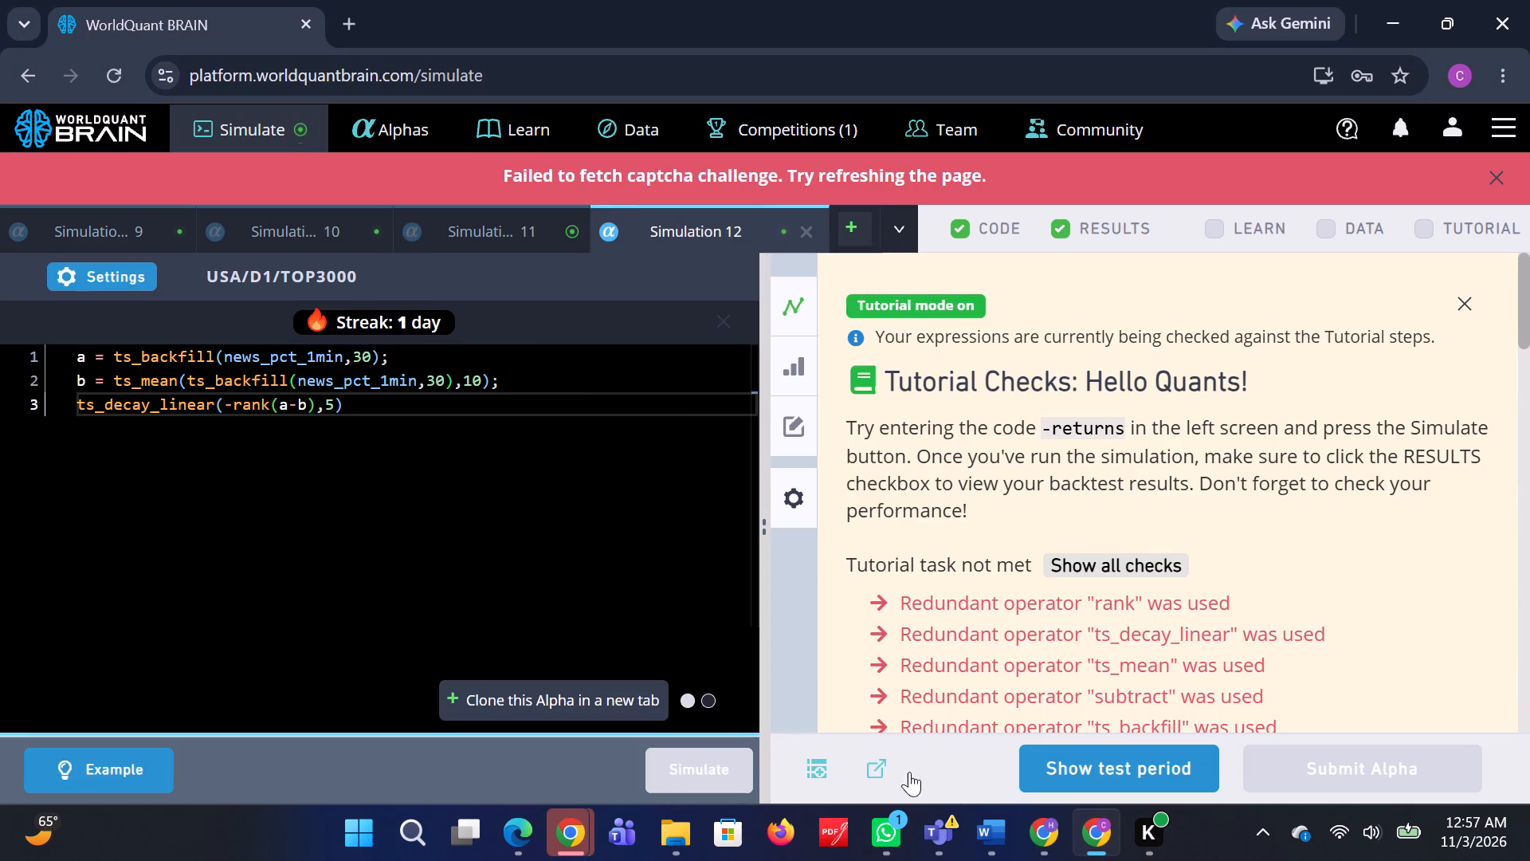
pyautogui.click(1045, 780)
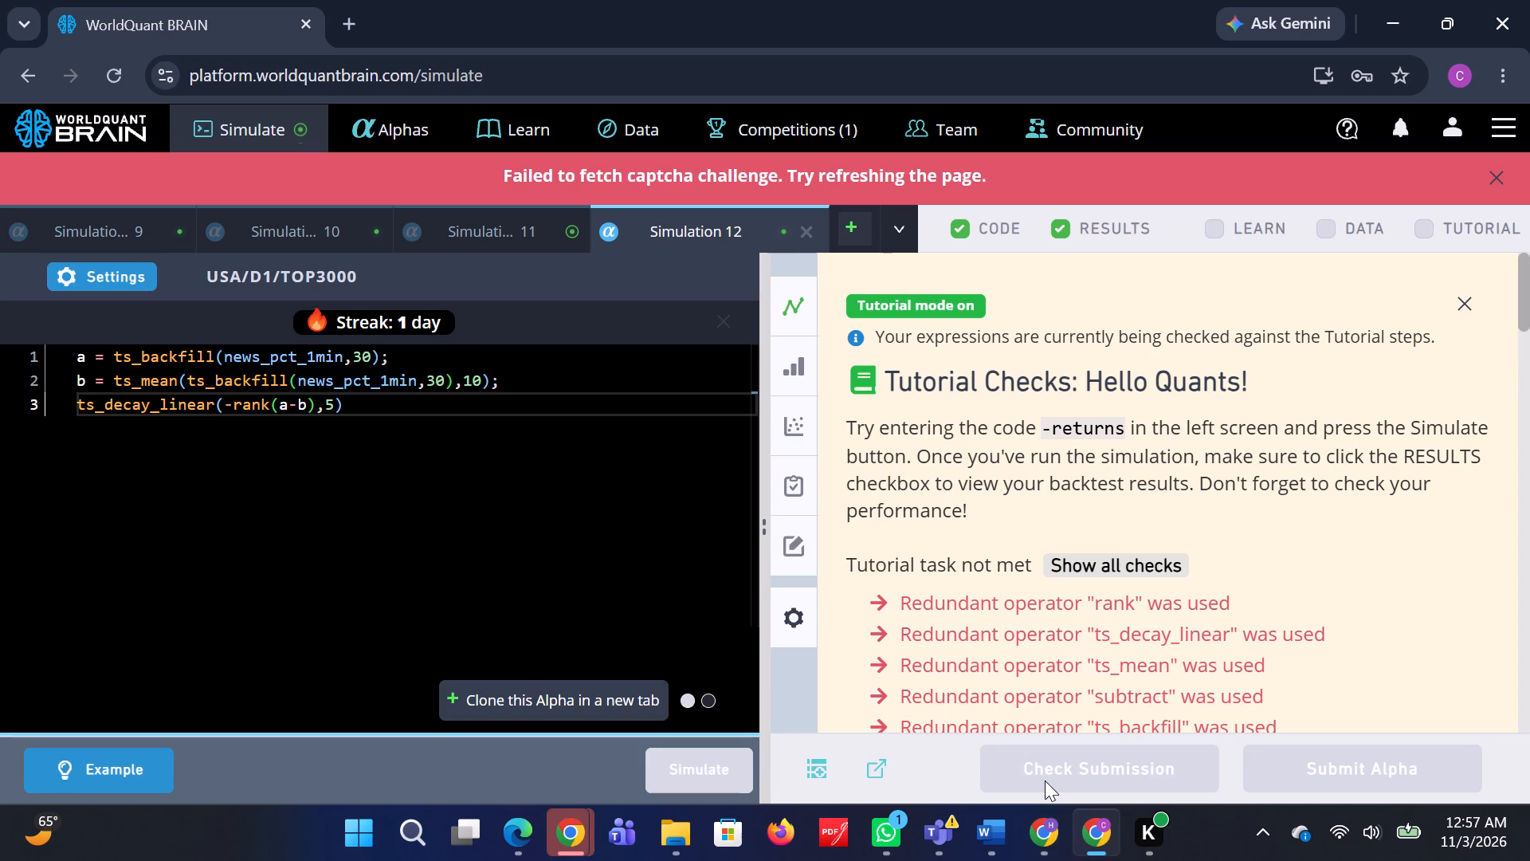
pyautogui.scroll(-4, 1046, 675)
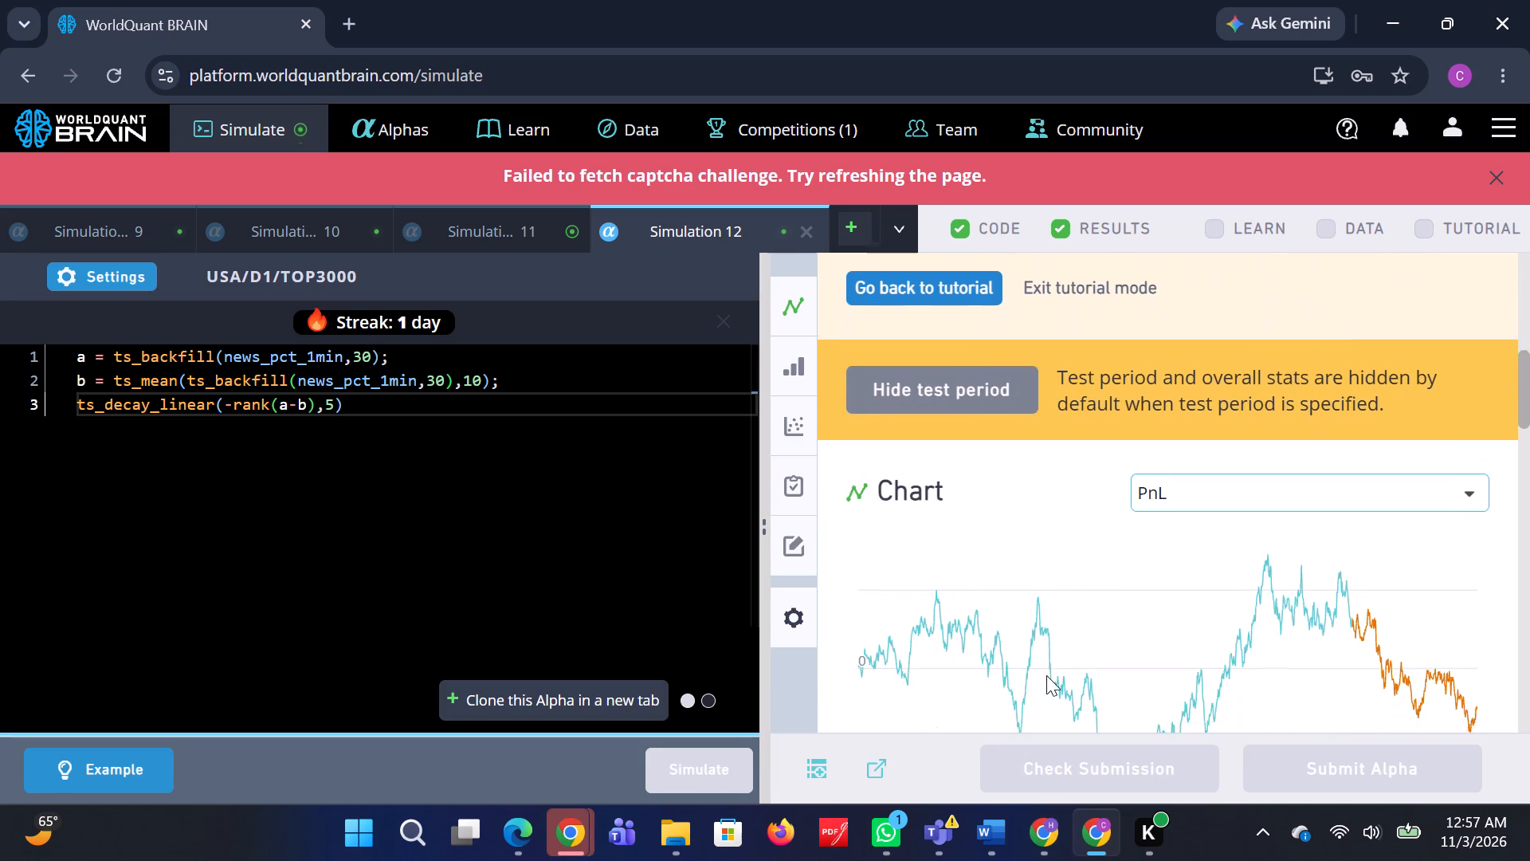
pyautogui.scroll(-2, 1046, 675)
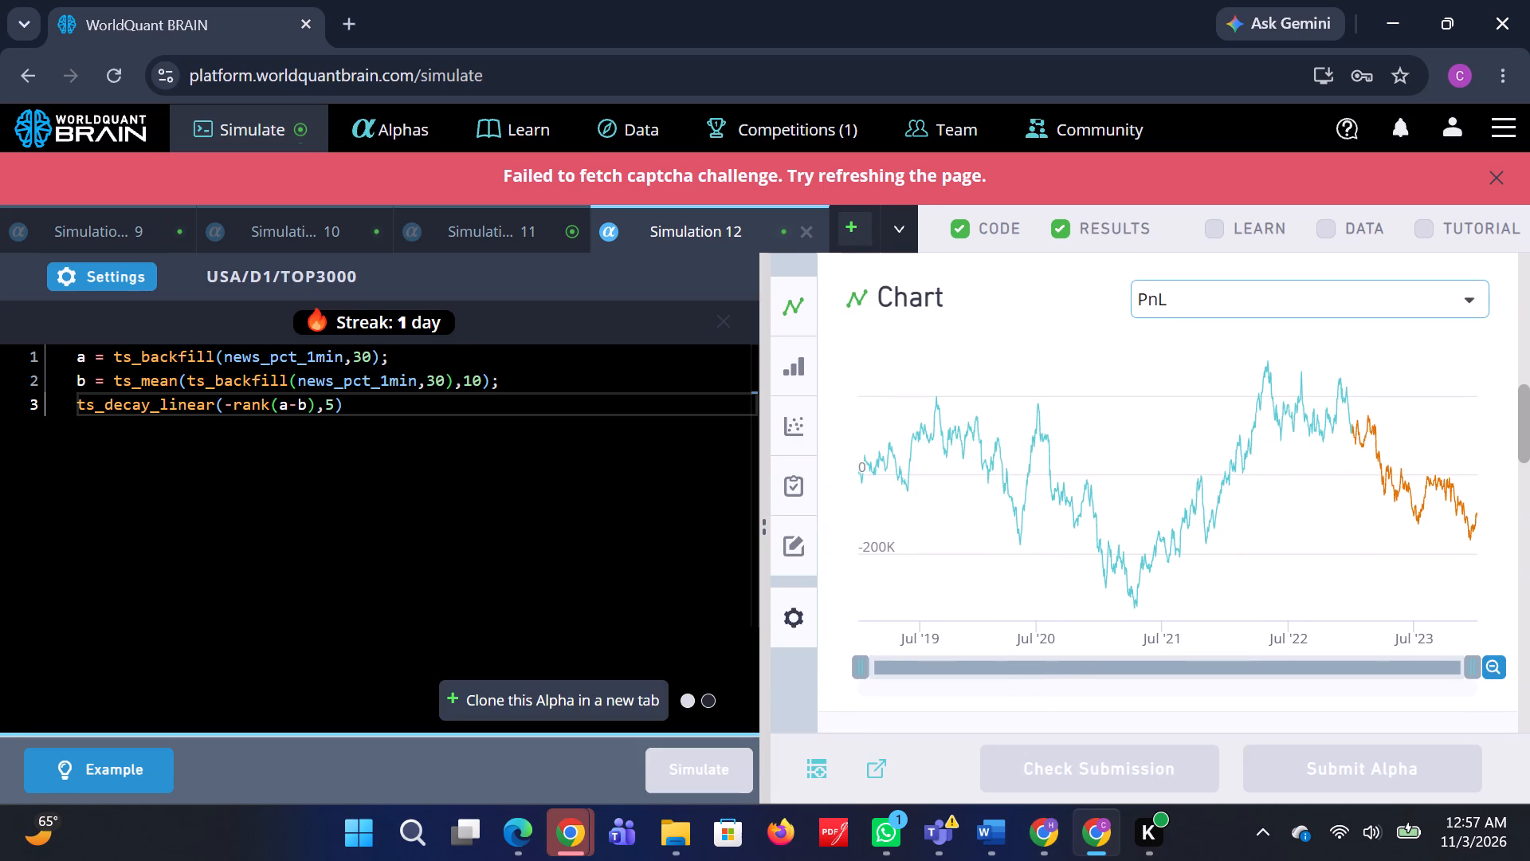
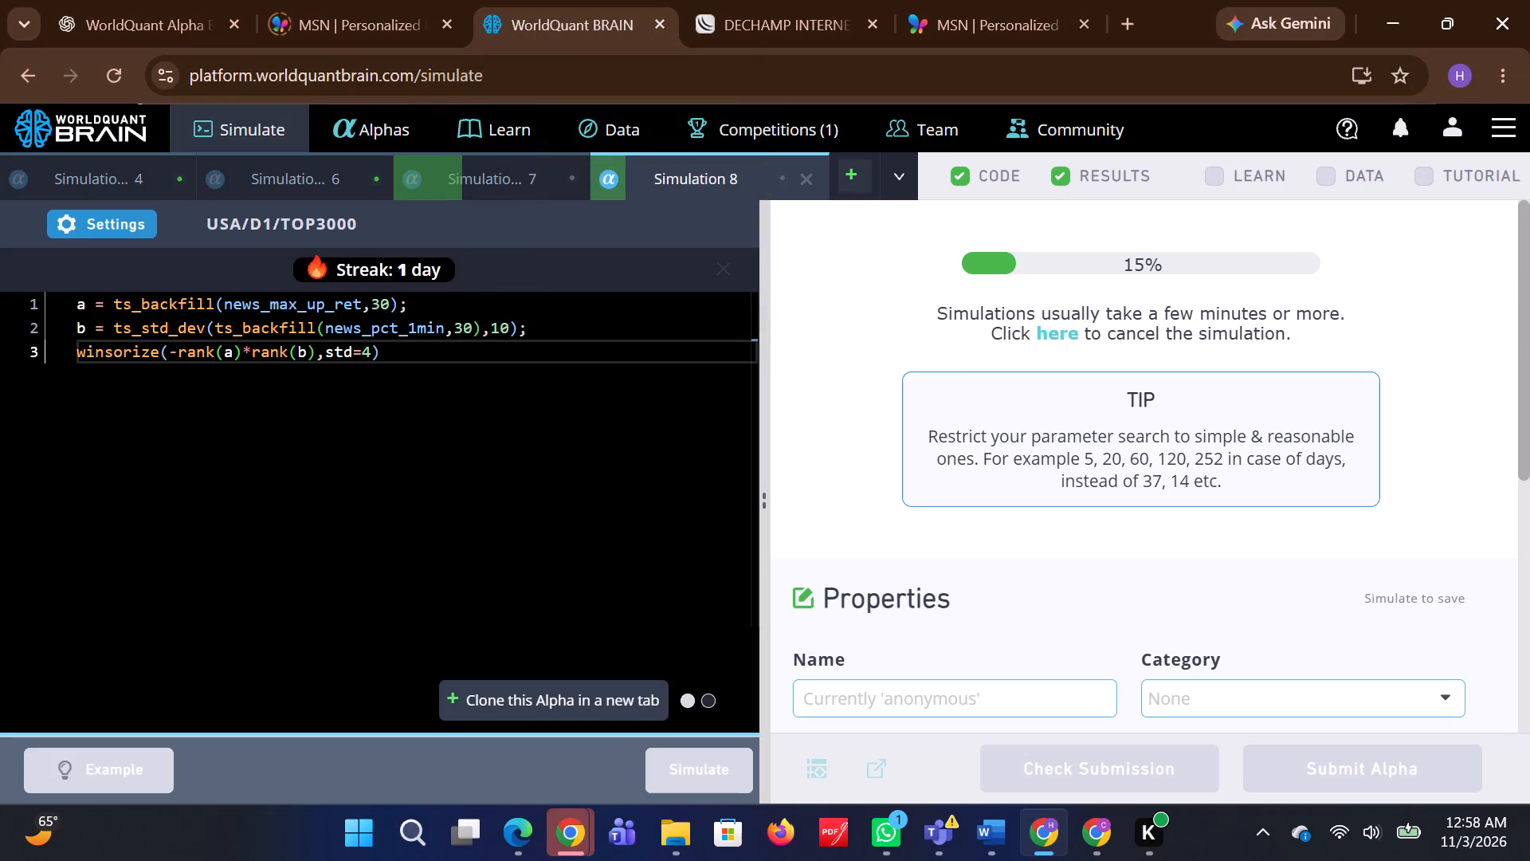
pyautogui.click(1104, 833)
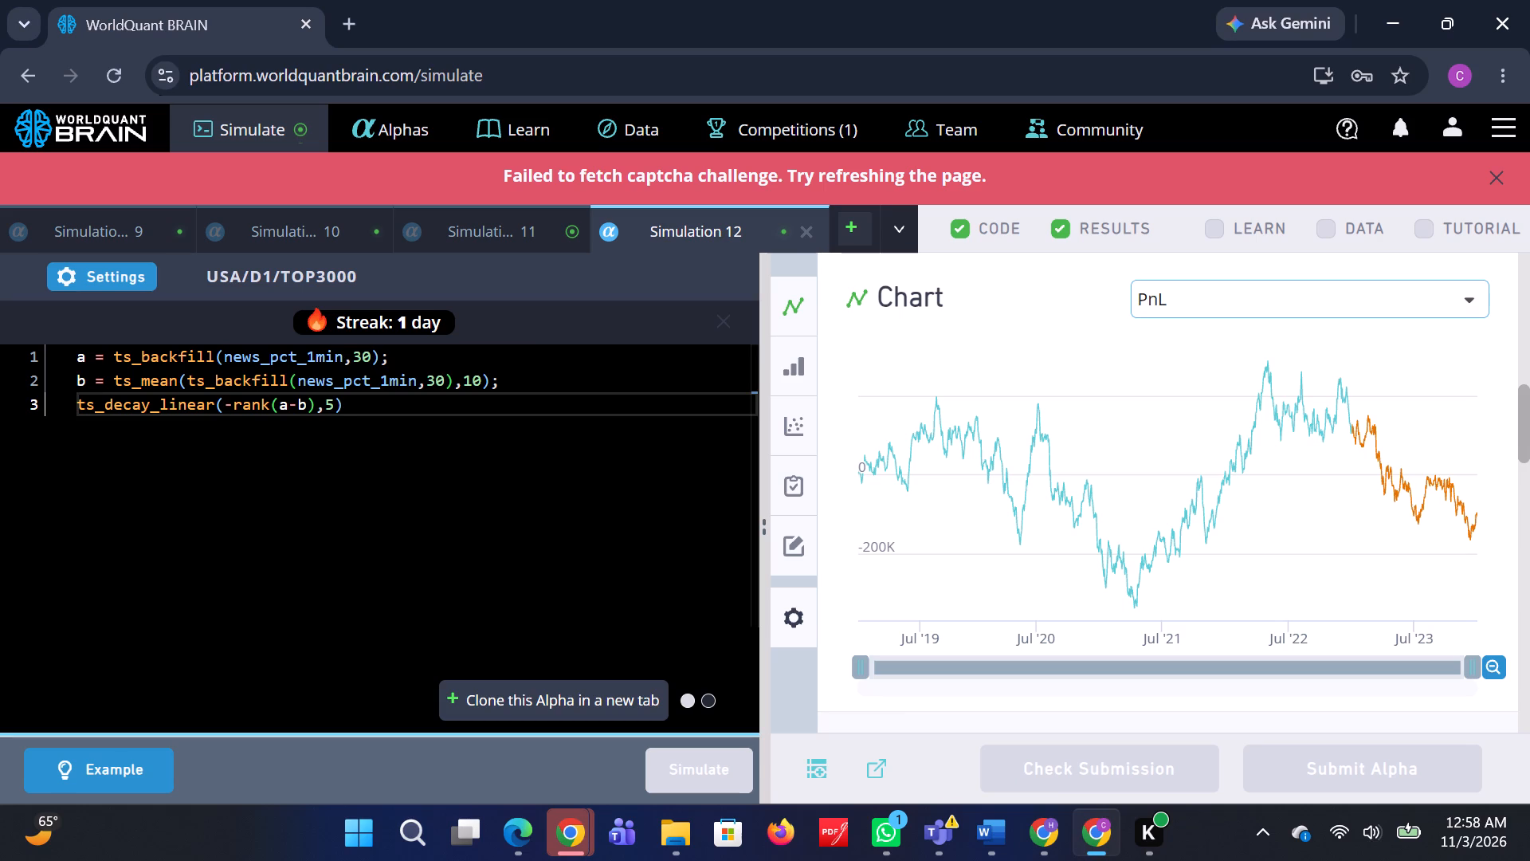
pyautogui.tripleClick(380, 419)
pyautogui.tripleClick(380, 419)
pyautogui.doubleClick(380, 419)
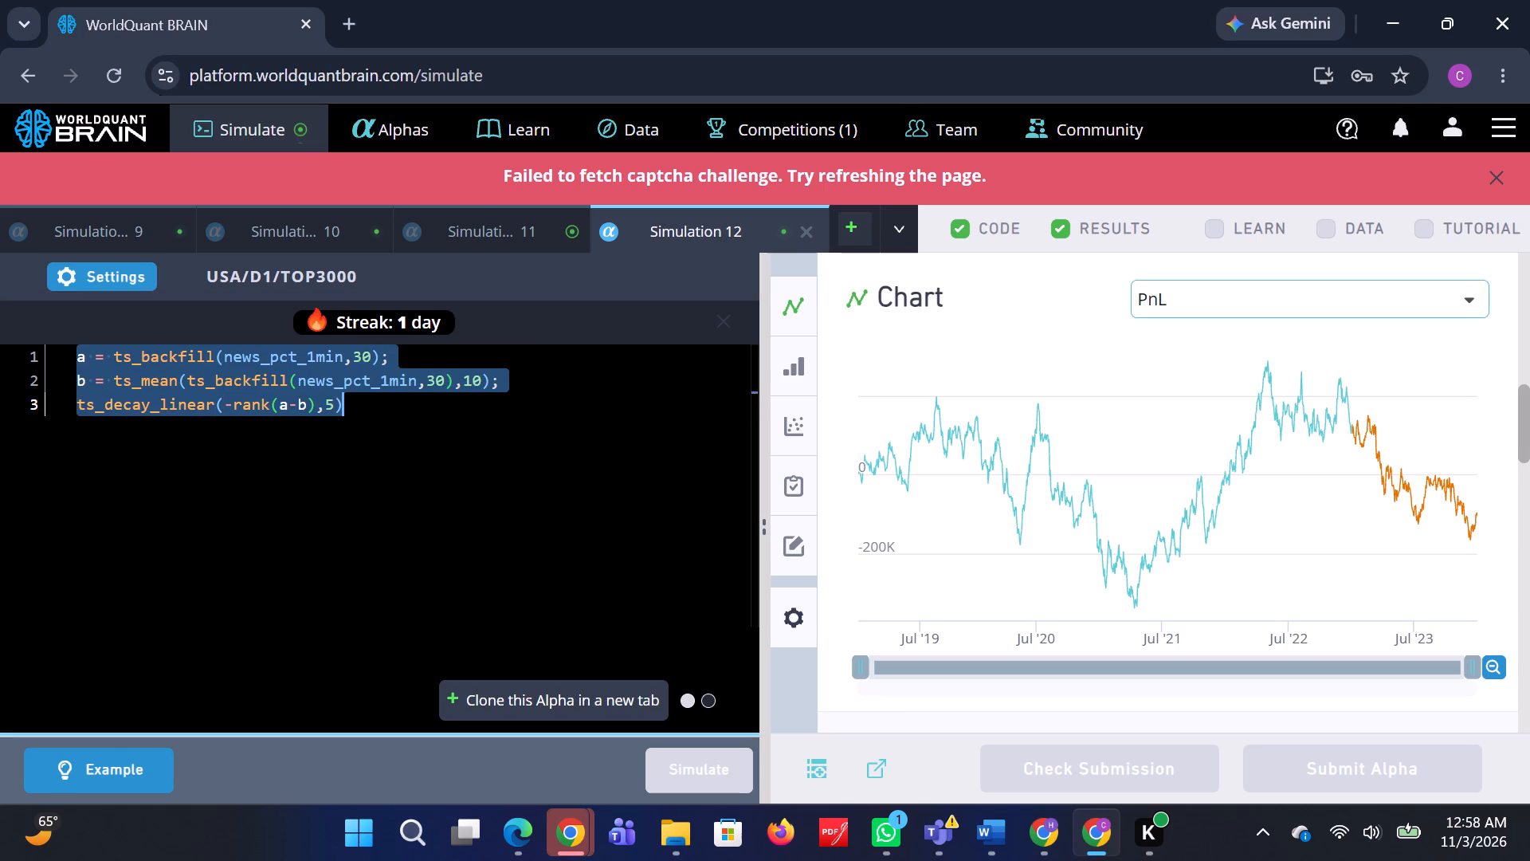
pyautogui.press('BackSpace')
pyautogui.hotkey('ctrl', 'v')
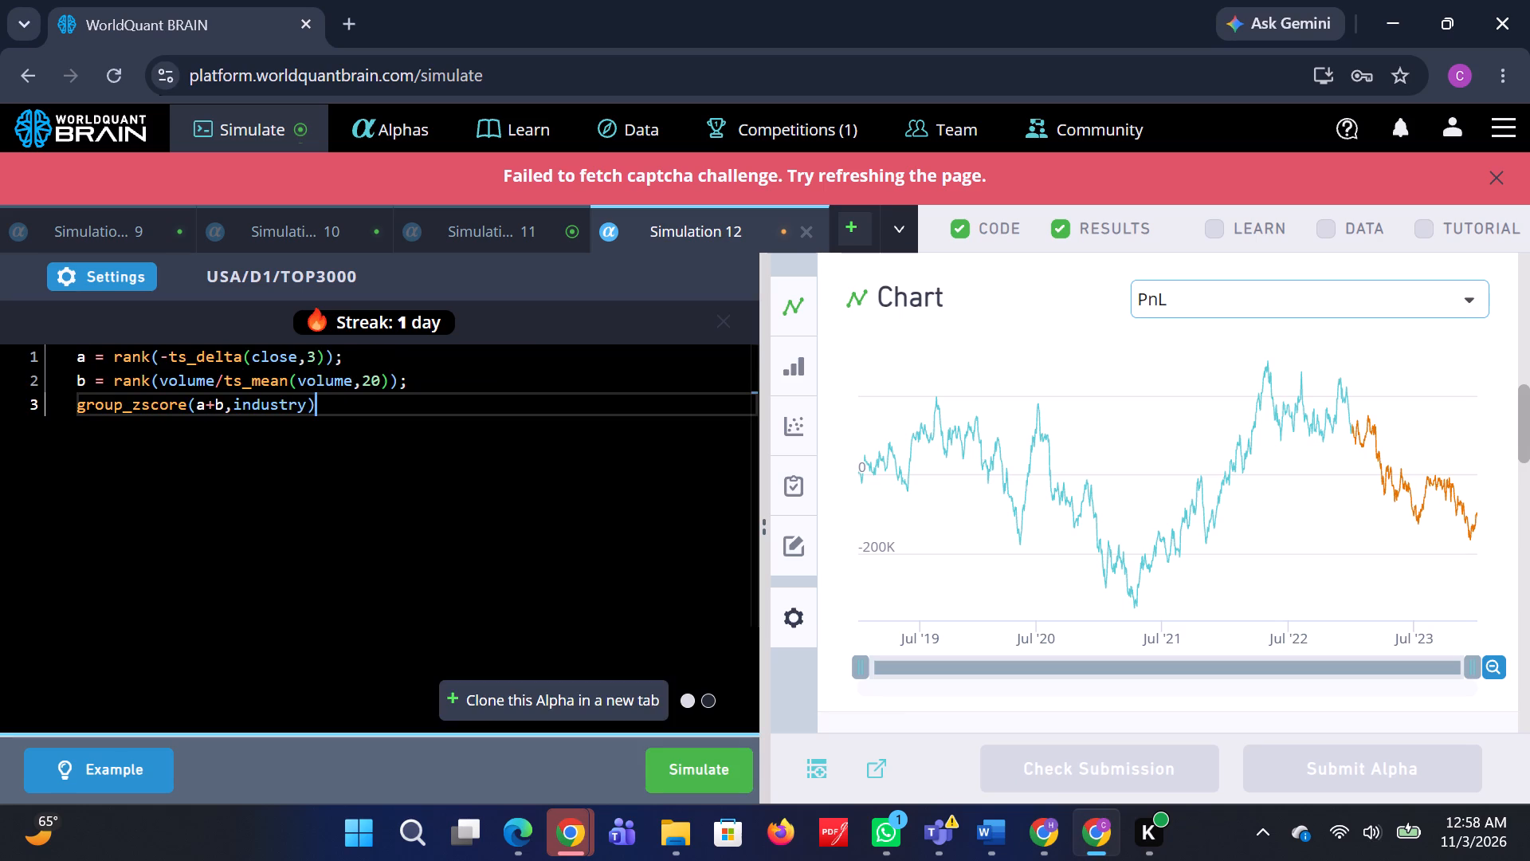
pyautogui.click(716, 778)
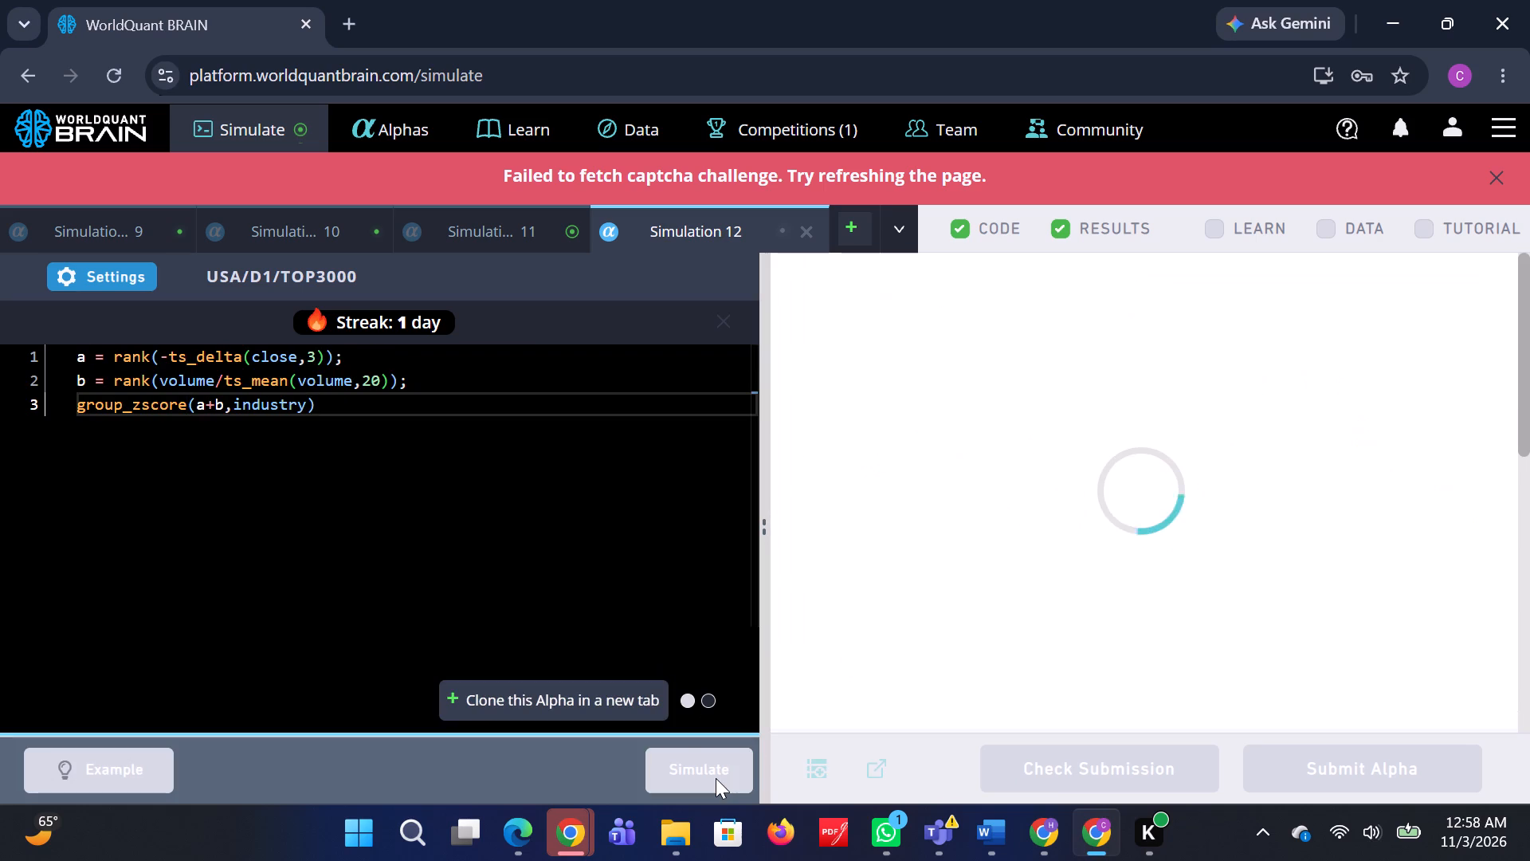
# Show Simulation 11's test period and examine its PnL chart, IS summary and failed tests.
pyautogui.click(481, 239)
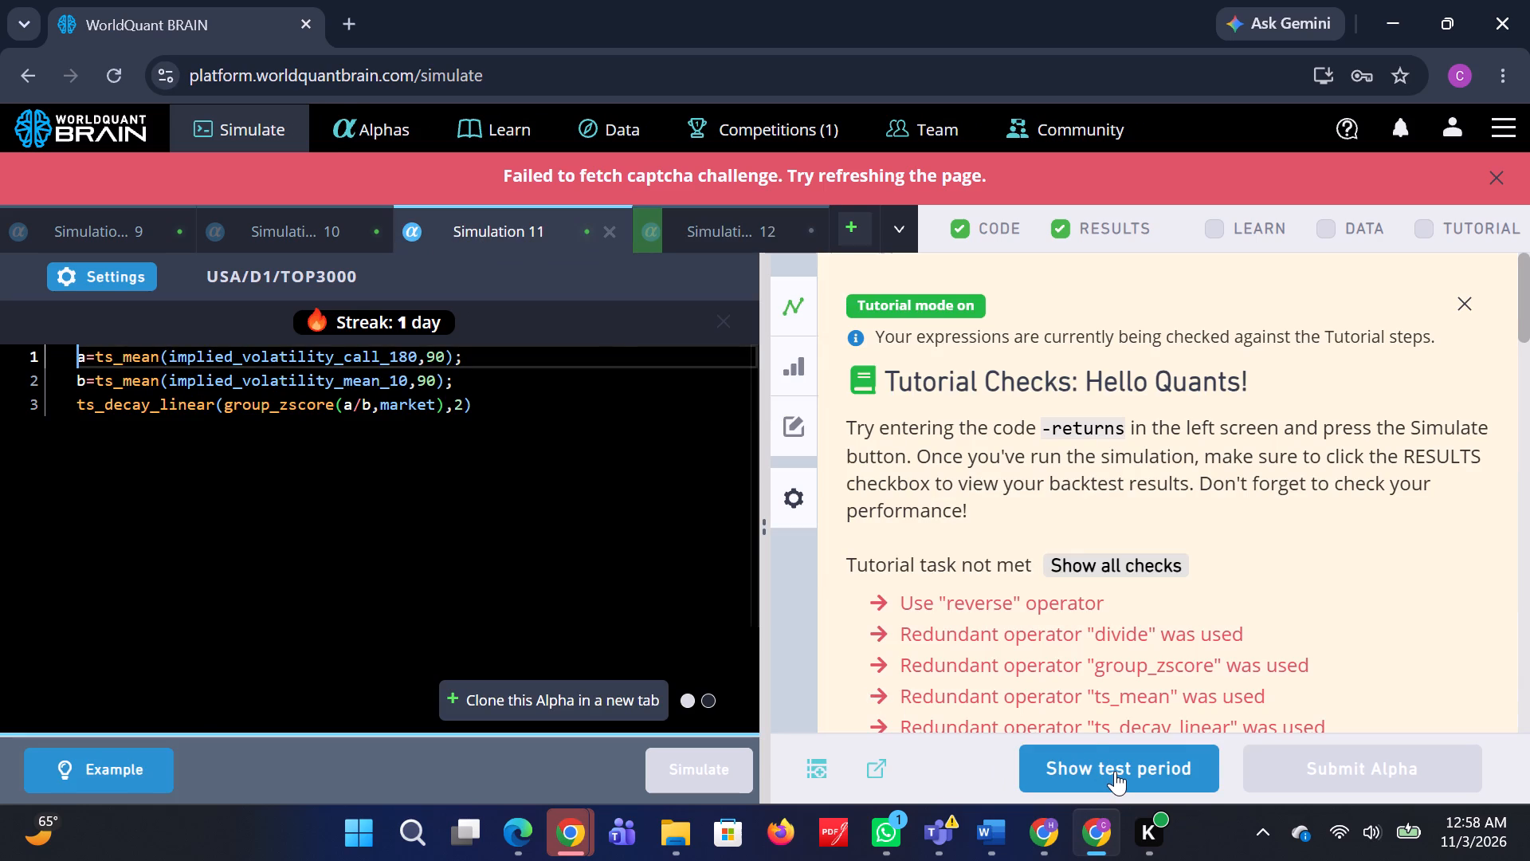
pyautogui.click(1115, 771)
pyautogui.scroll(-2, 1093, 640)
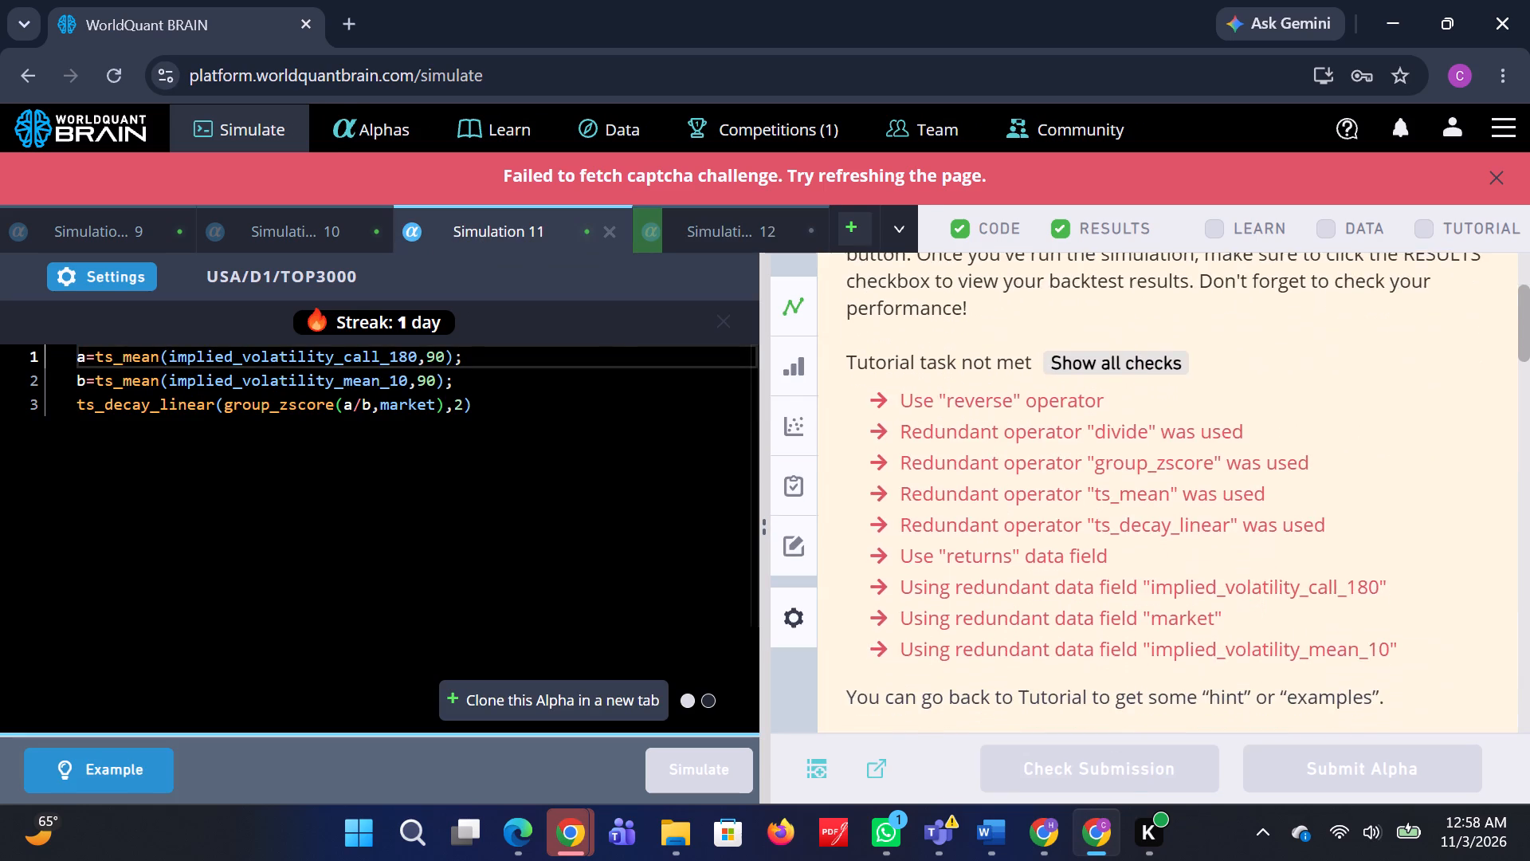
pyautogui.scroll(-5, 1093, 640)
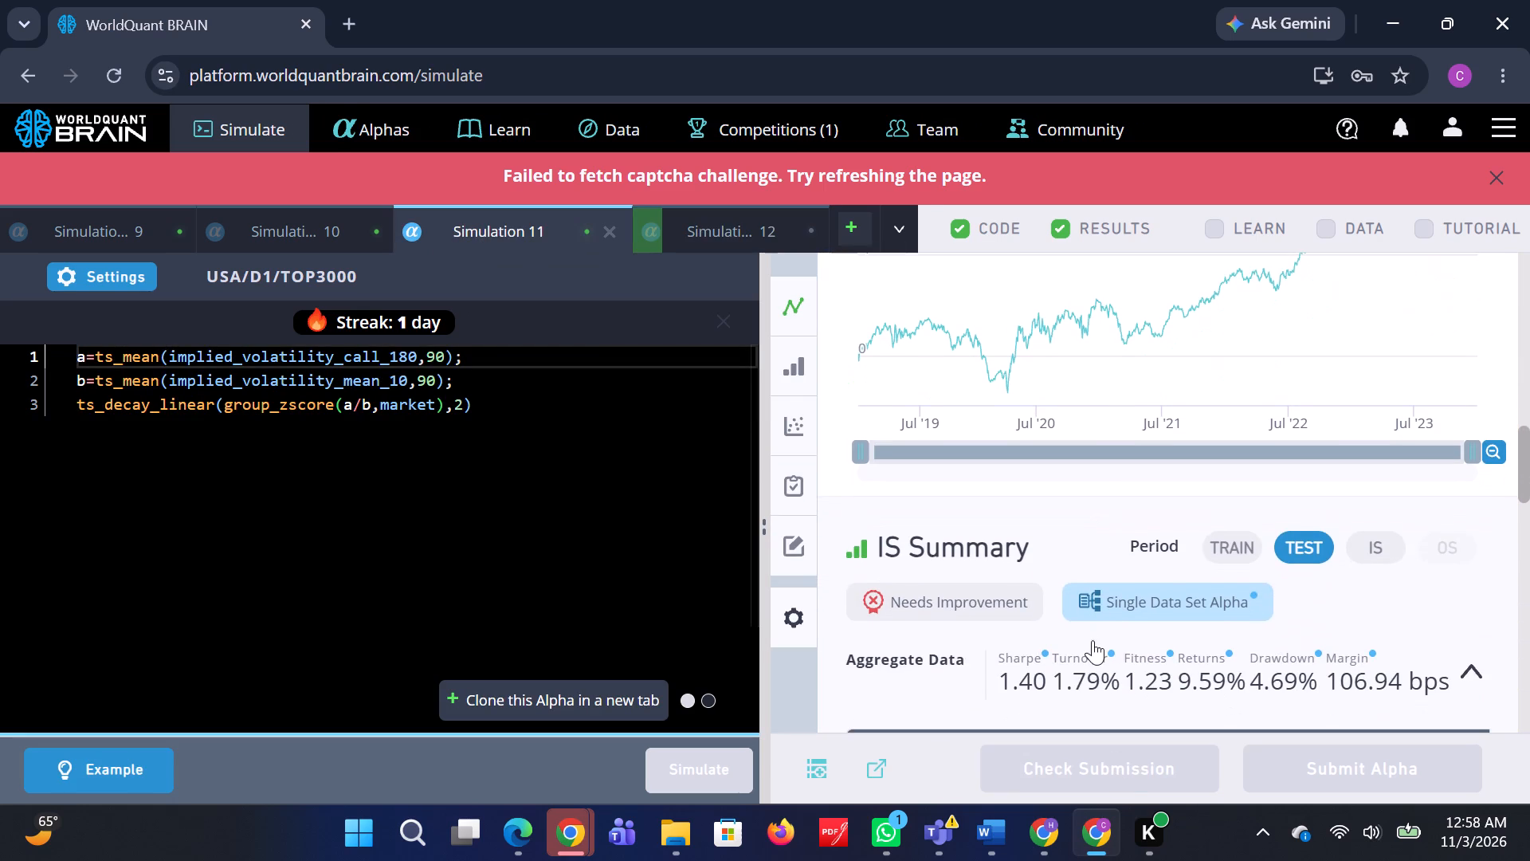
pyautogui.scroll(-3, 1093, 640)
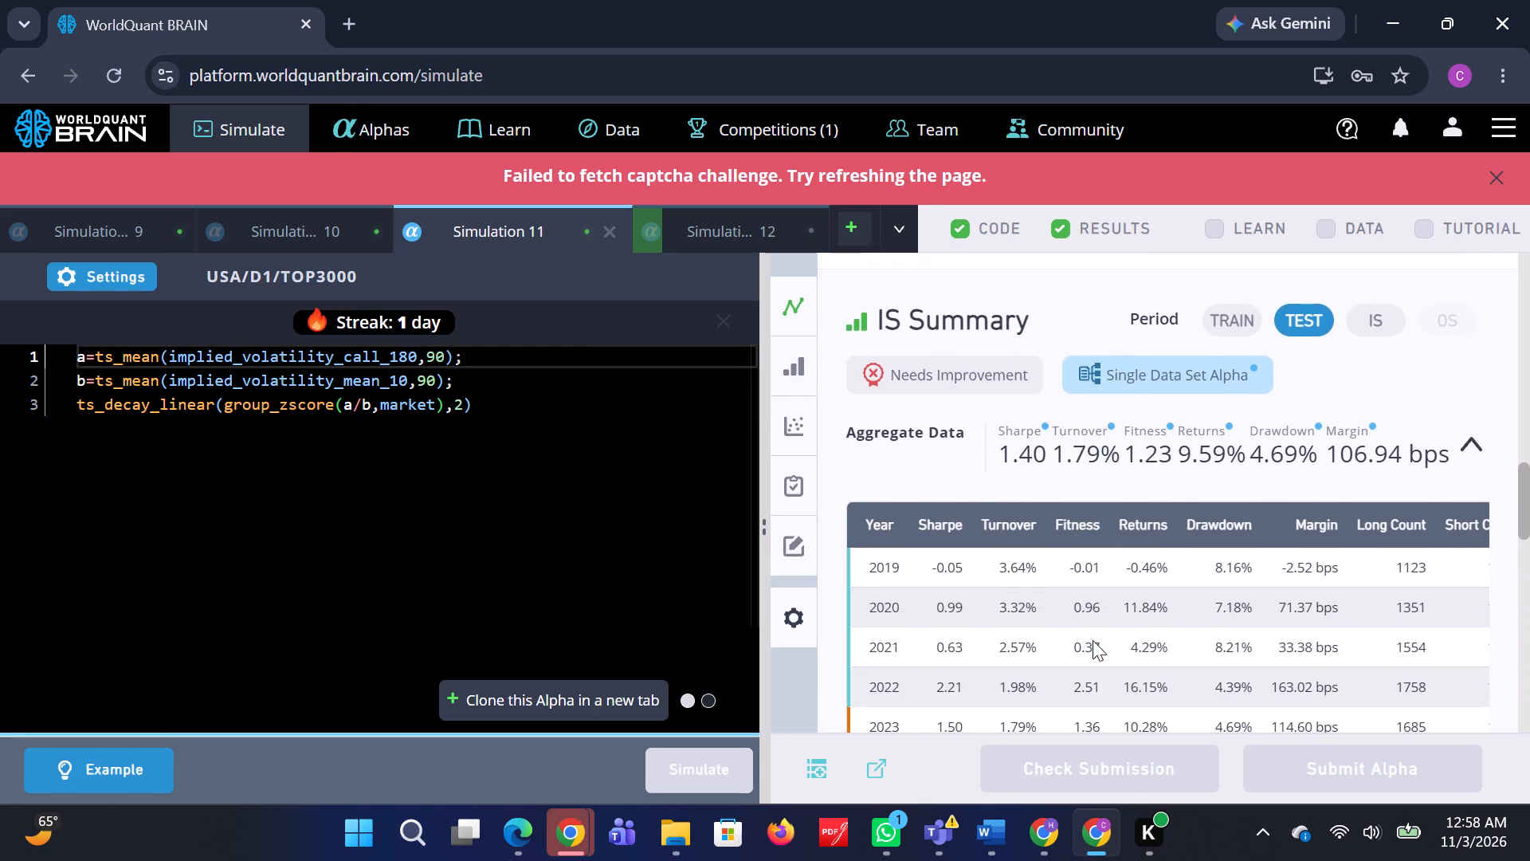
pyautogui.scroll(-2, 1093, 640)
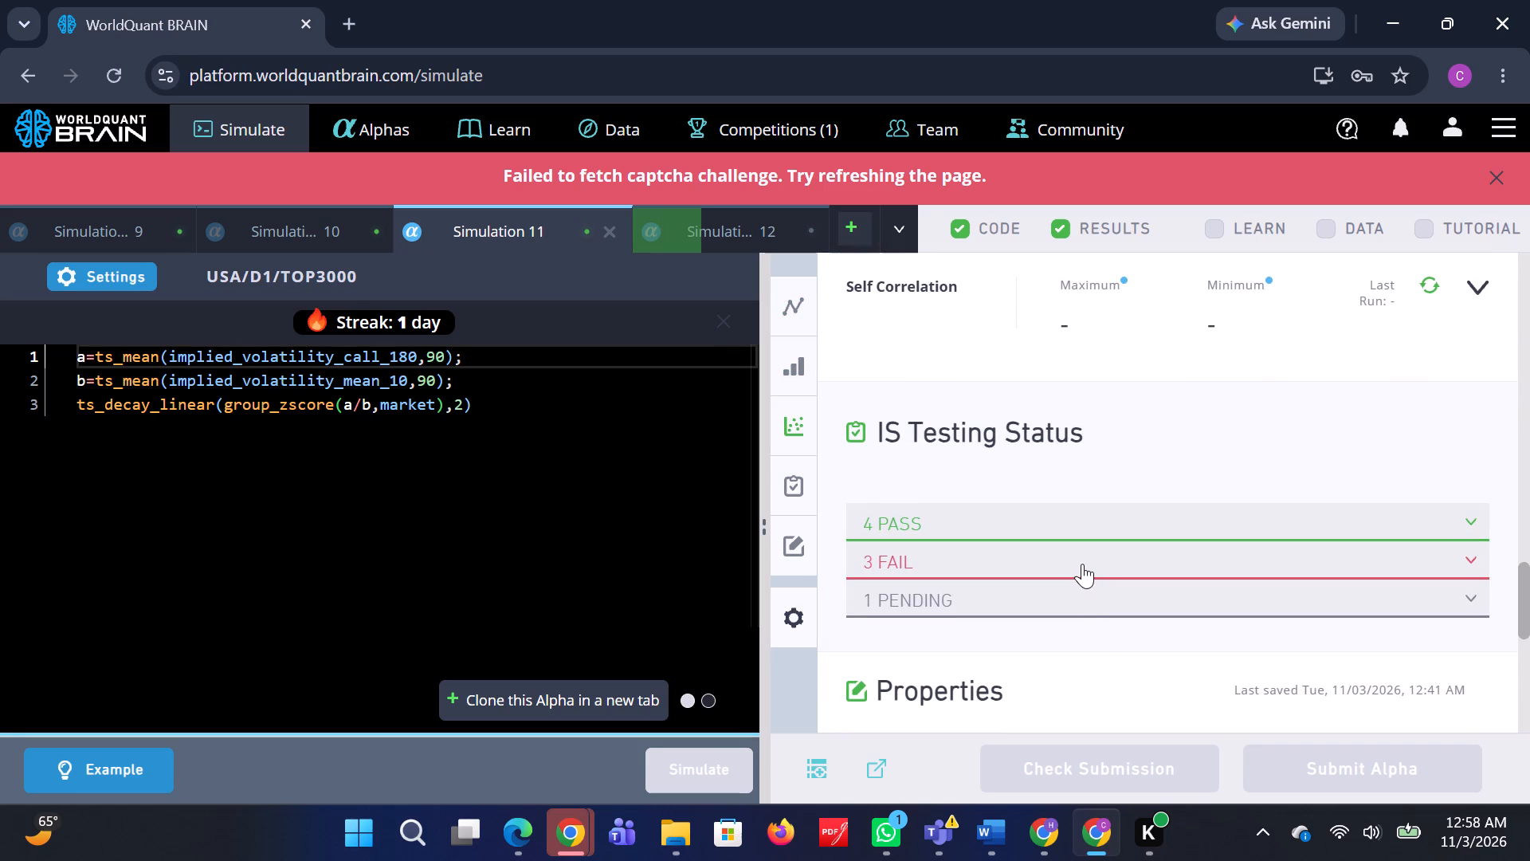
pyautogui.click(1082, 564)
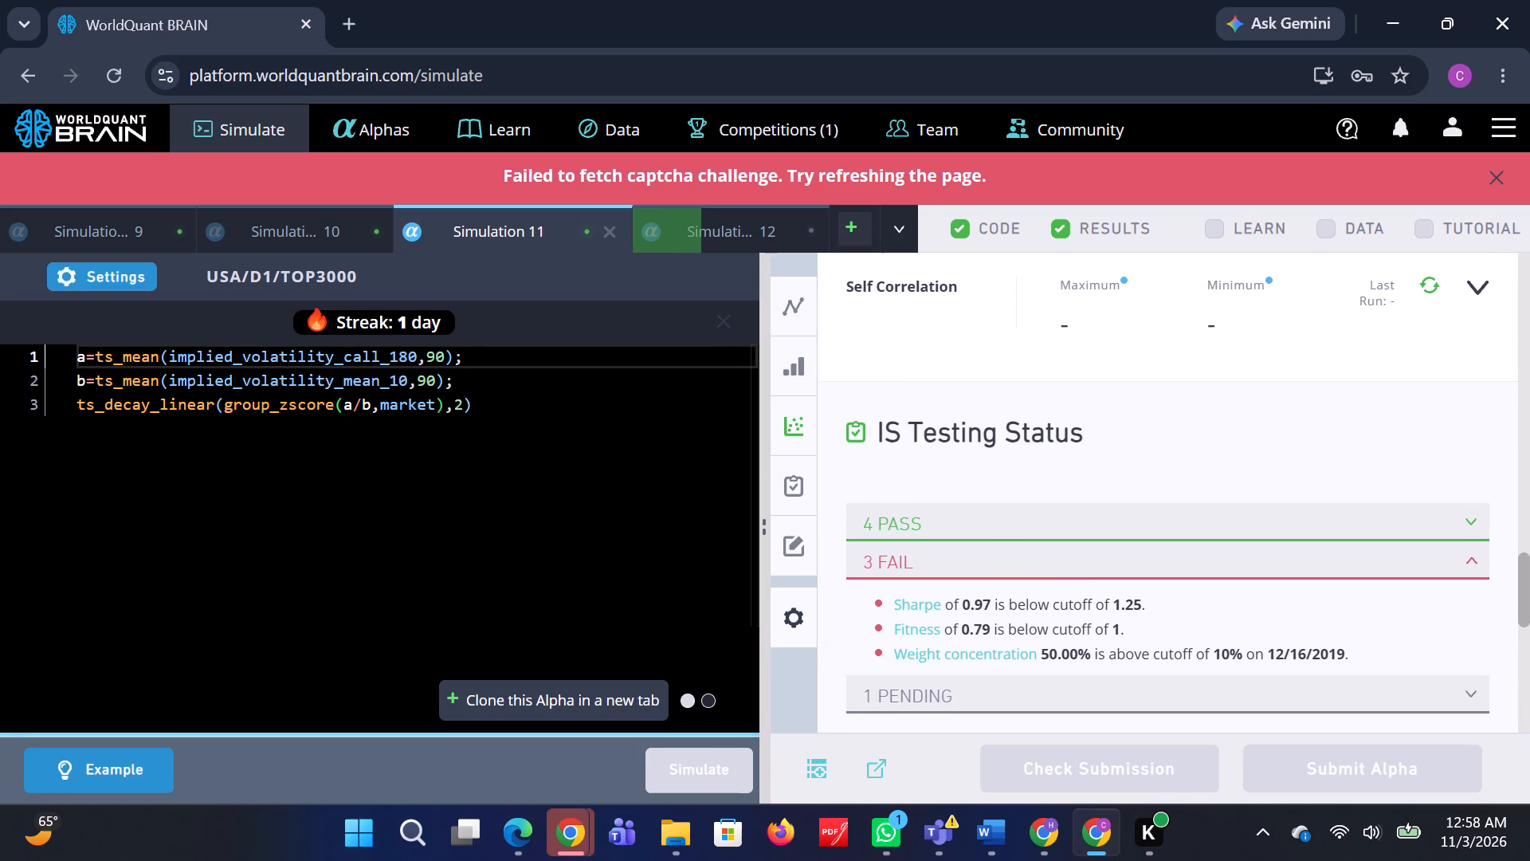
# Set the decay of Simulation 11 to 50 in its settings and simulate the alpha again.
pyautogui.click(143, 280)
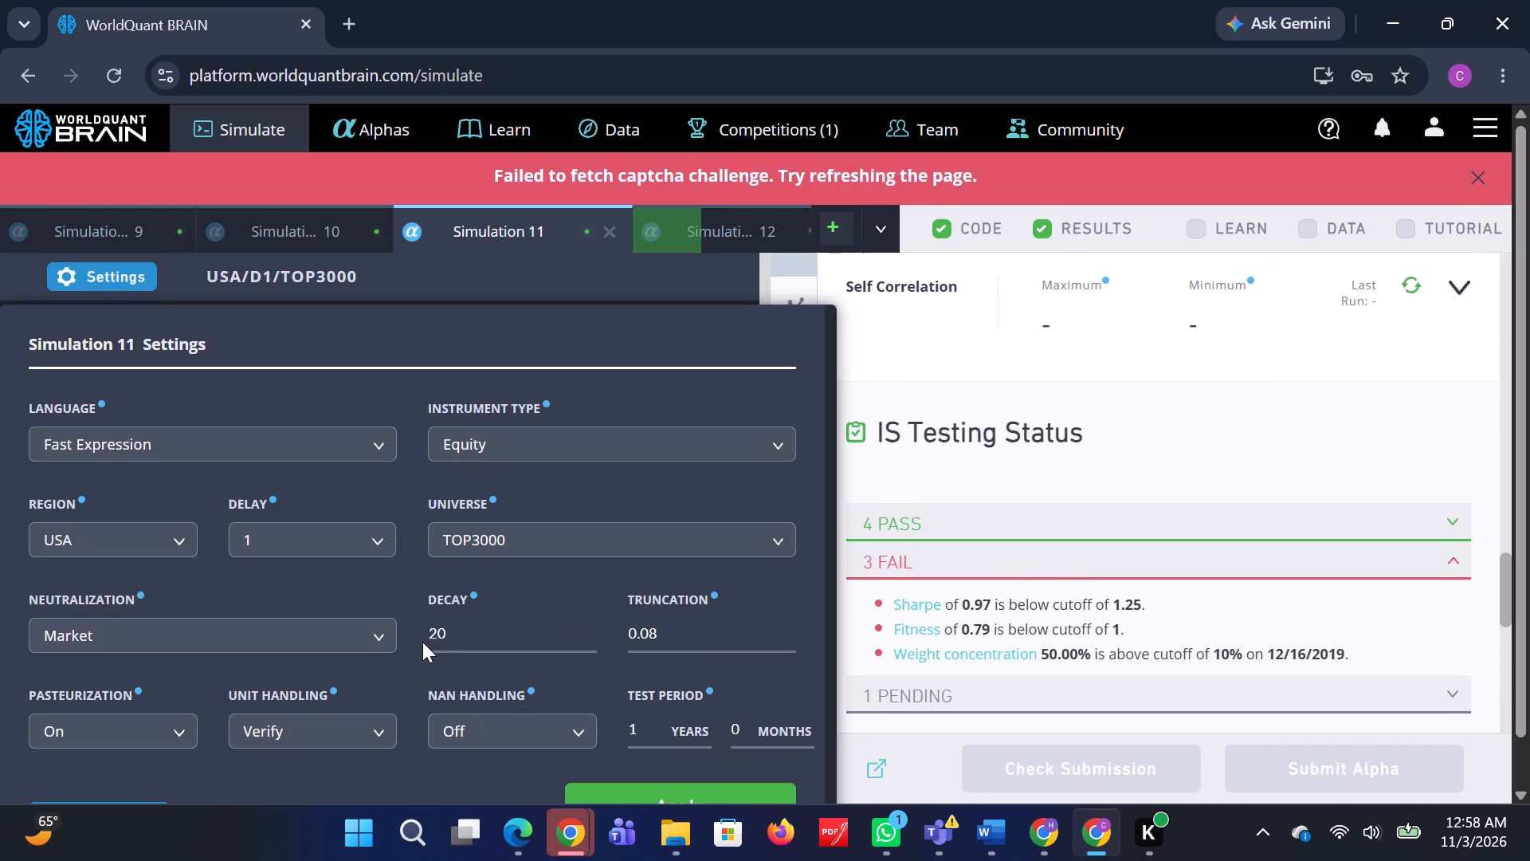
pyautogui.click(488, 624)
pyautogui.press('BackSpace')
pyautogui.press('BackSpace')
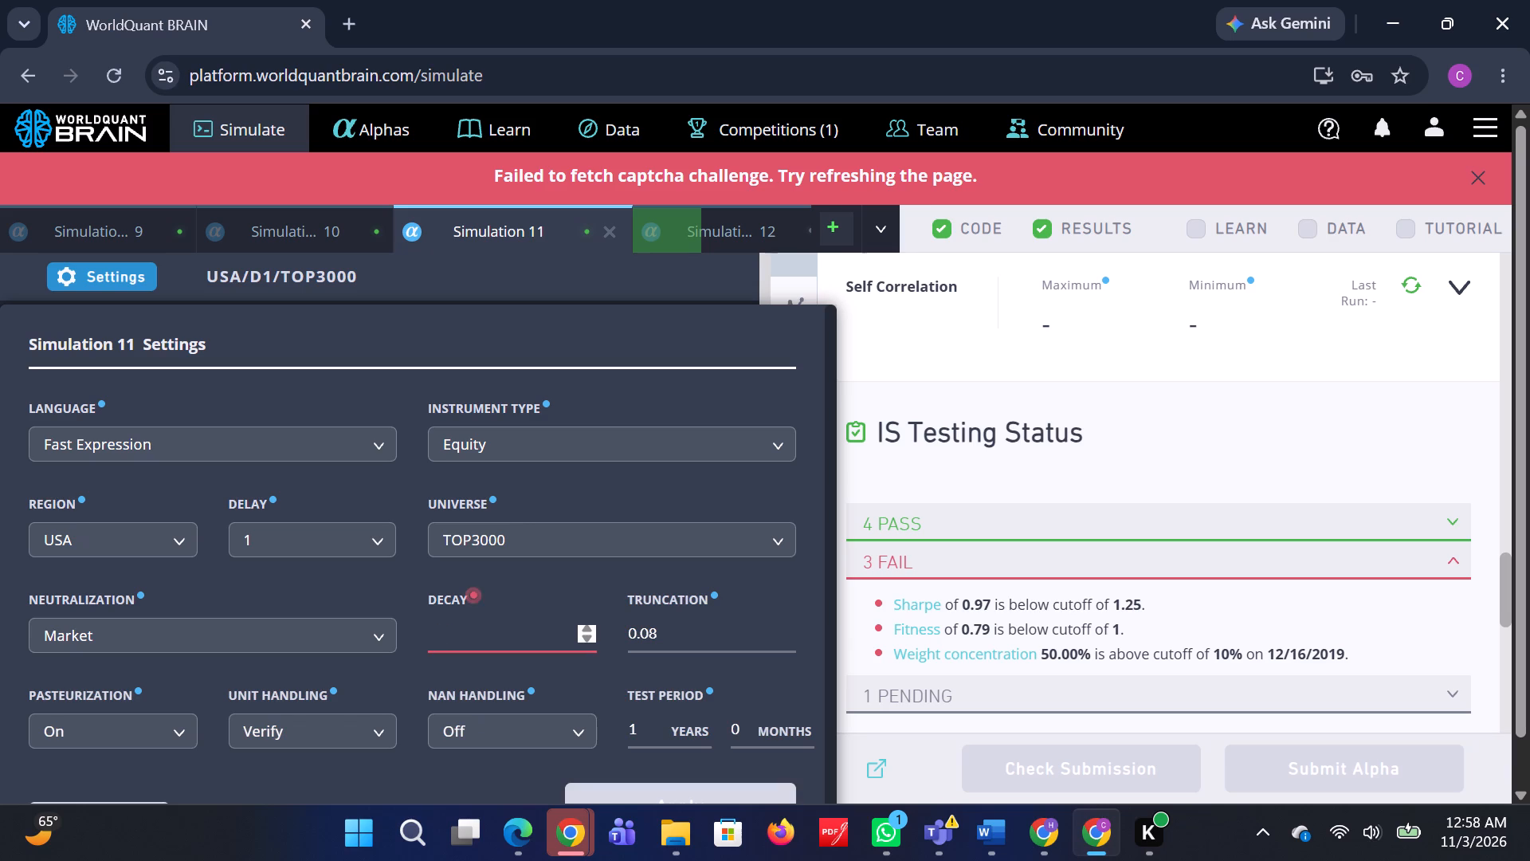
pyautogui.write('50')
pyautogui.scroll(-1, 598, 623)
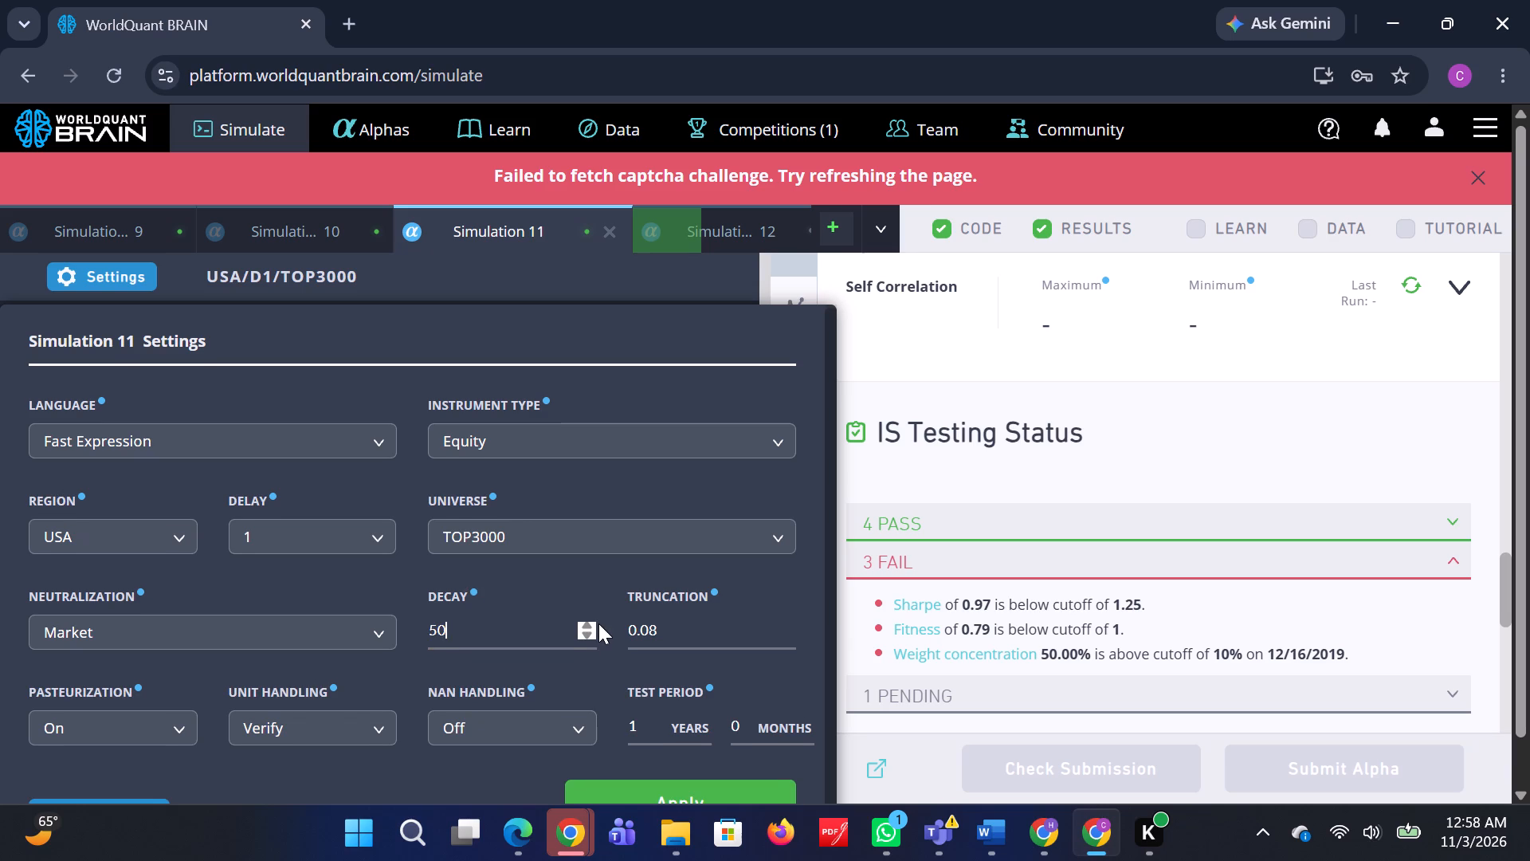
pyautogui.scroll(-1, 598, 623)
pyautogui.scroll(-1, 617, 694)
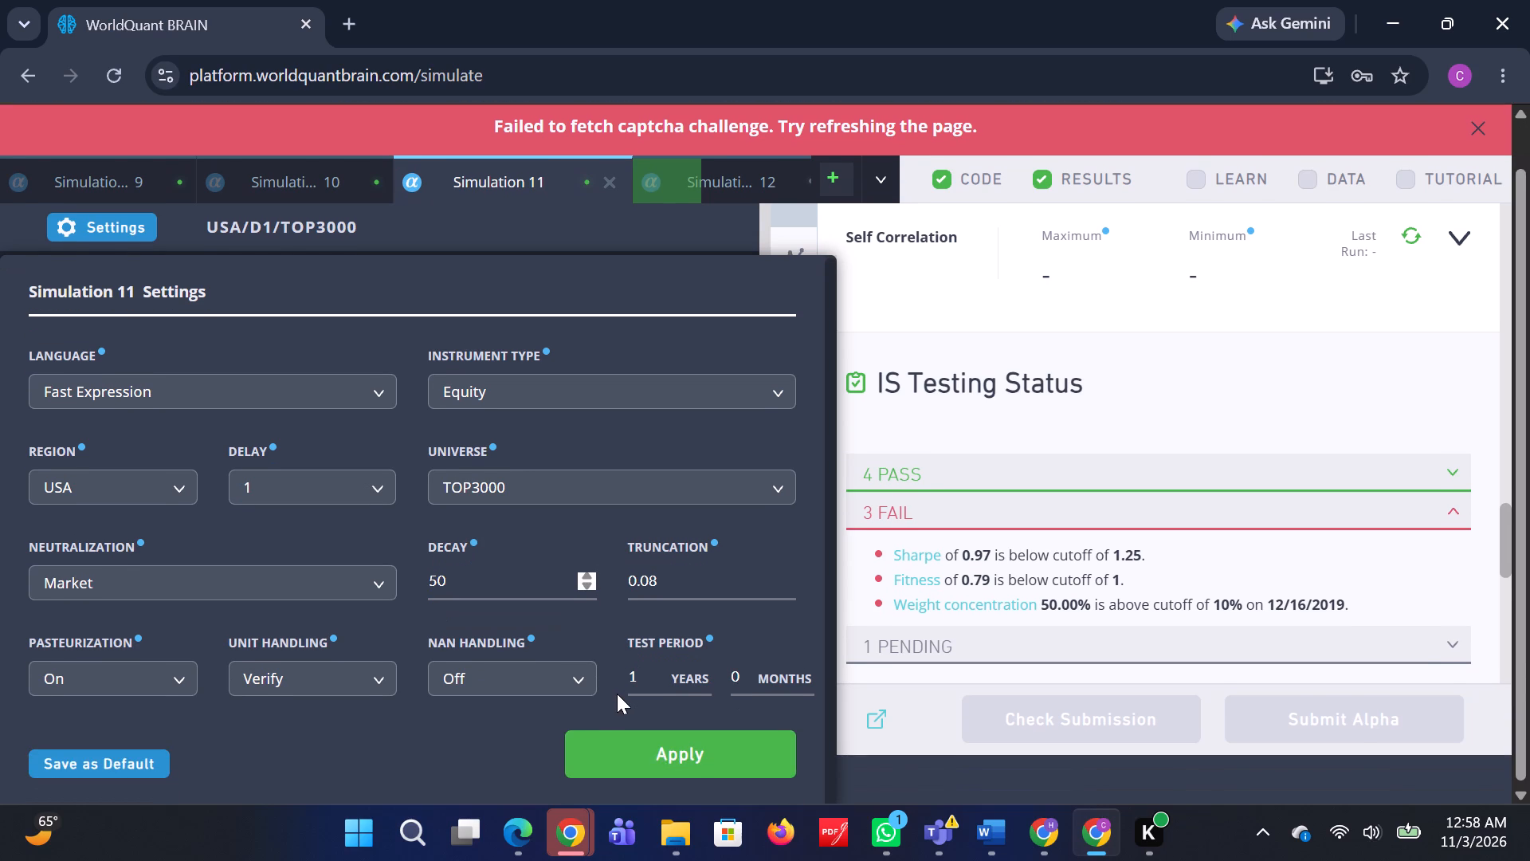
pyautogui.scroll(-1, 617, 694)
pyautogui.click(618, 747)
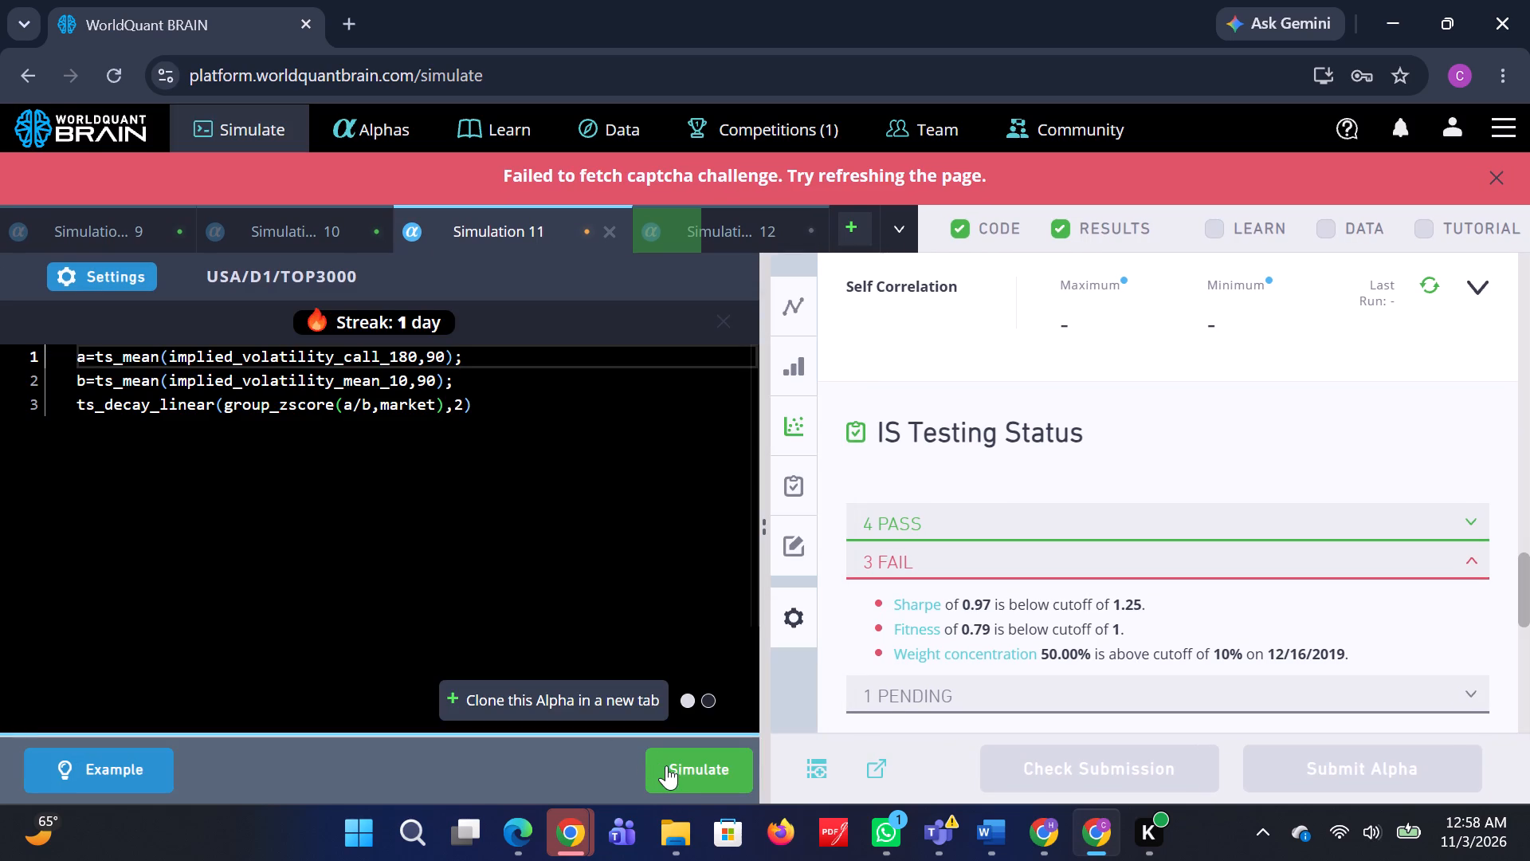
pyautogui.click(673, 767)
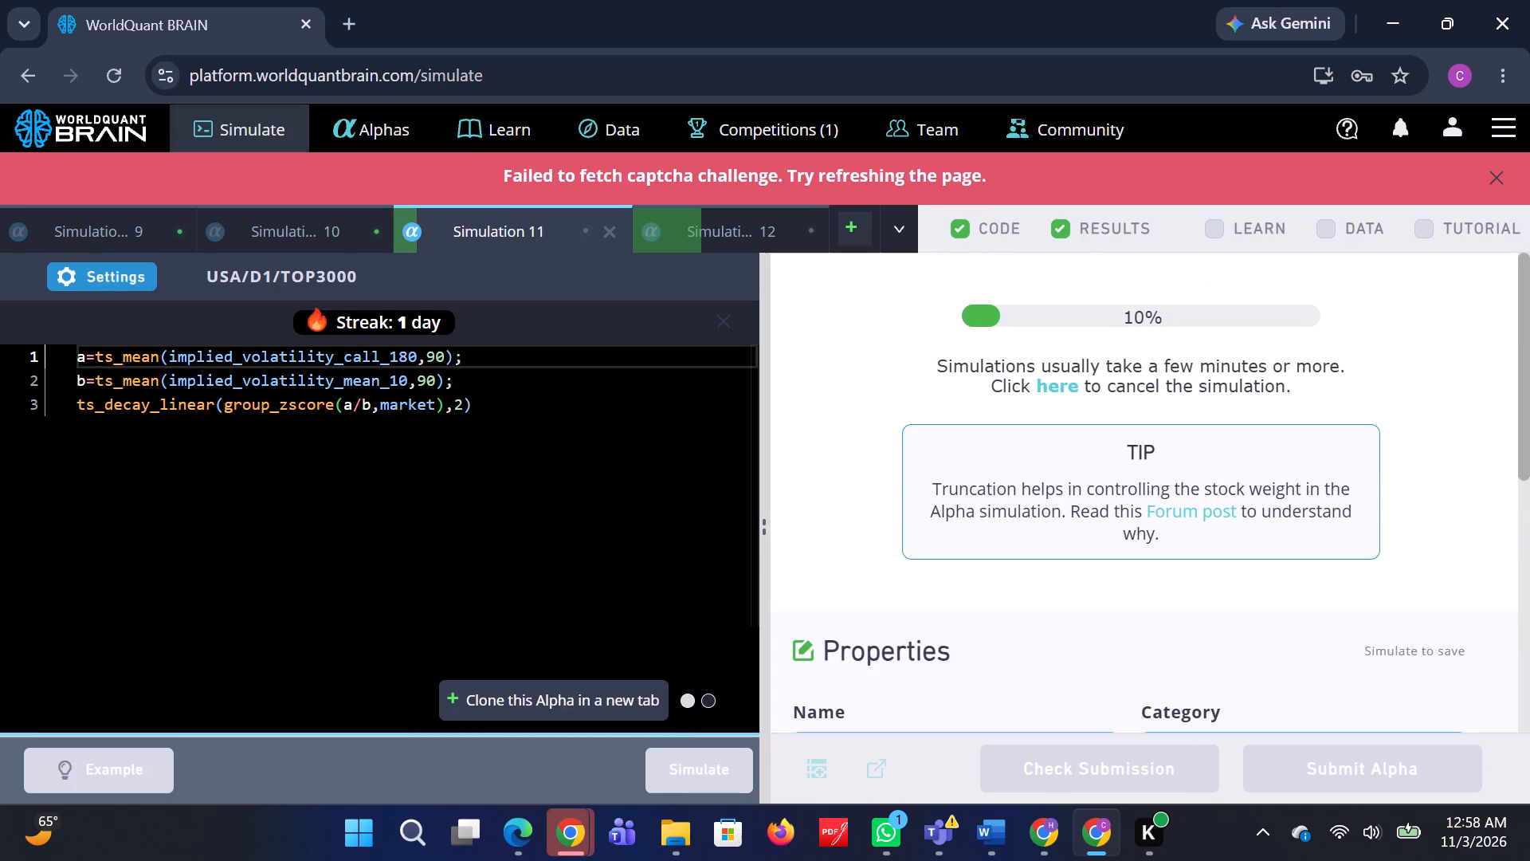
# Return to the first BRAIN window, show Simulation 8's test period and examine its PnL chart and yearly IS summary.
pyautogui.click(1045, 844)
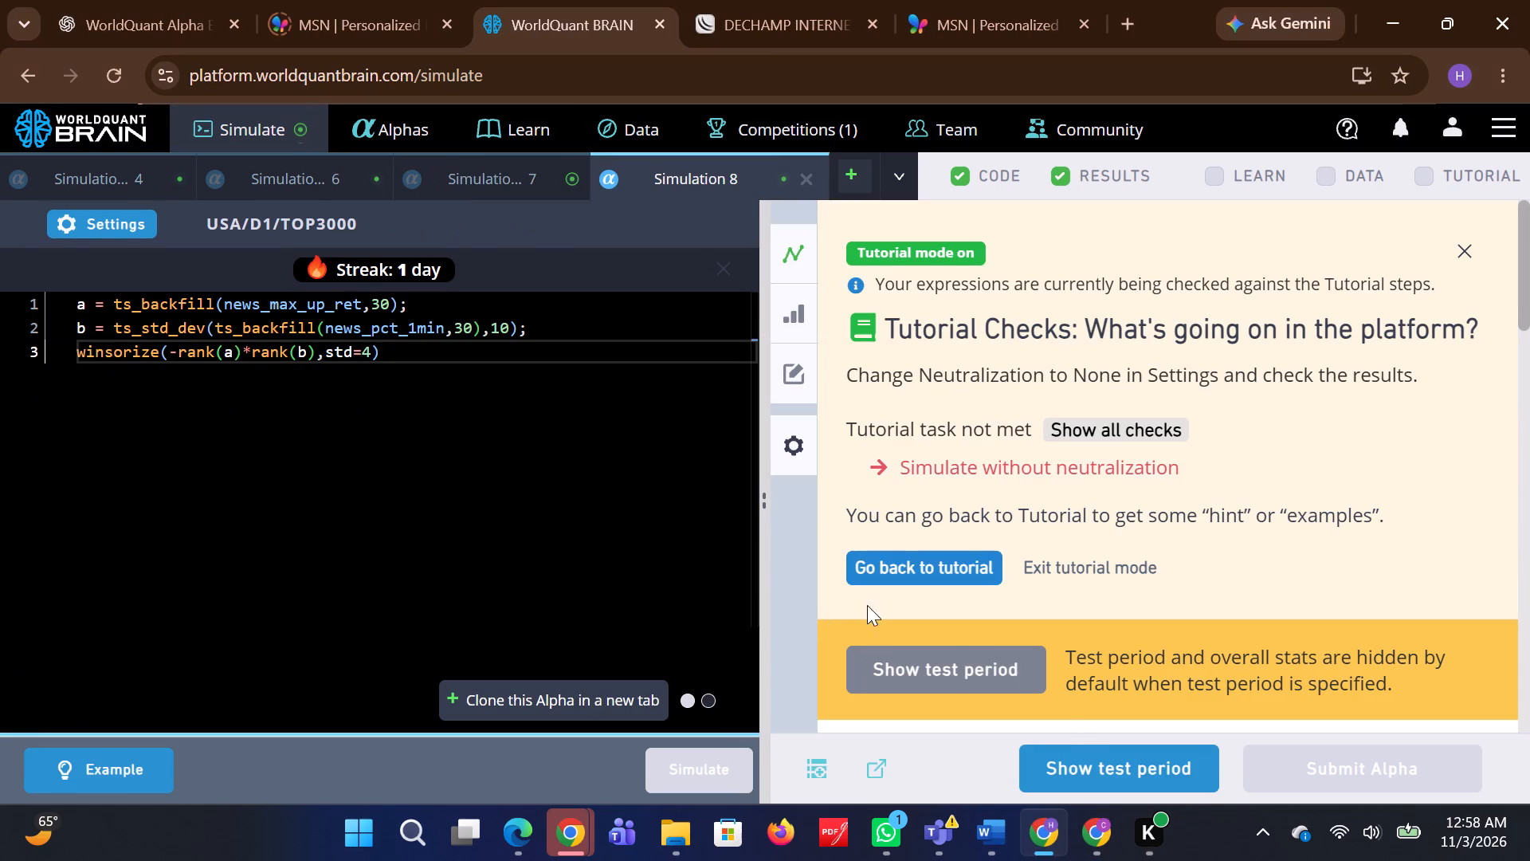
pyautogui.click(1090, 757)
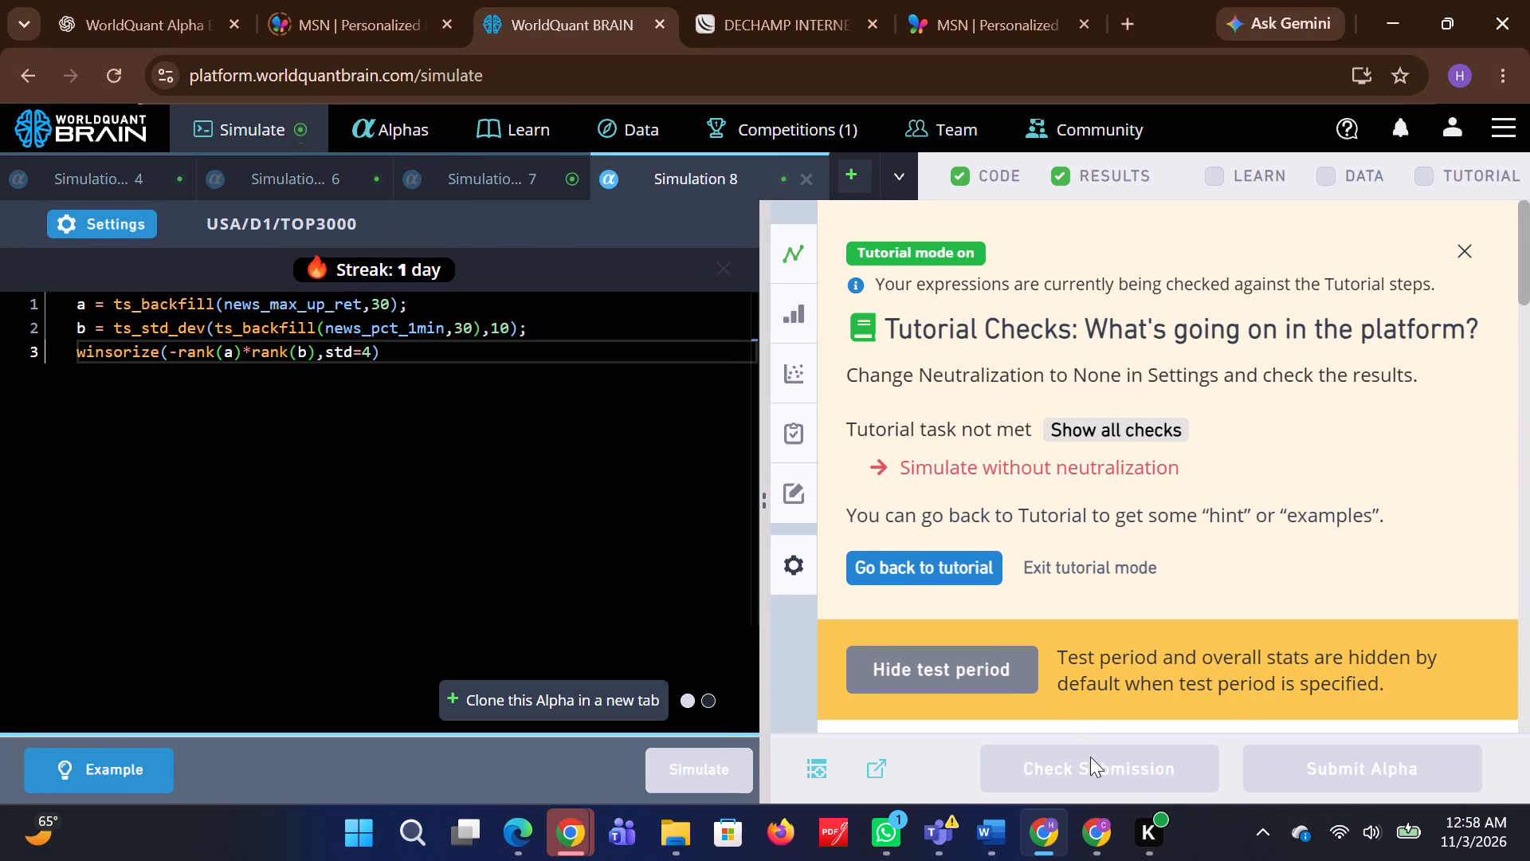
pyautogui.scroll(-4, 1103, 613)
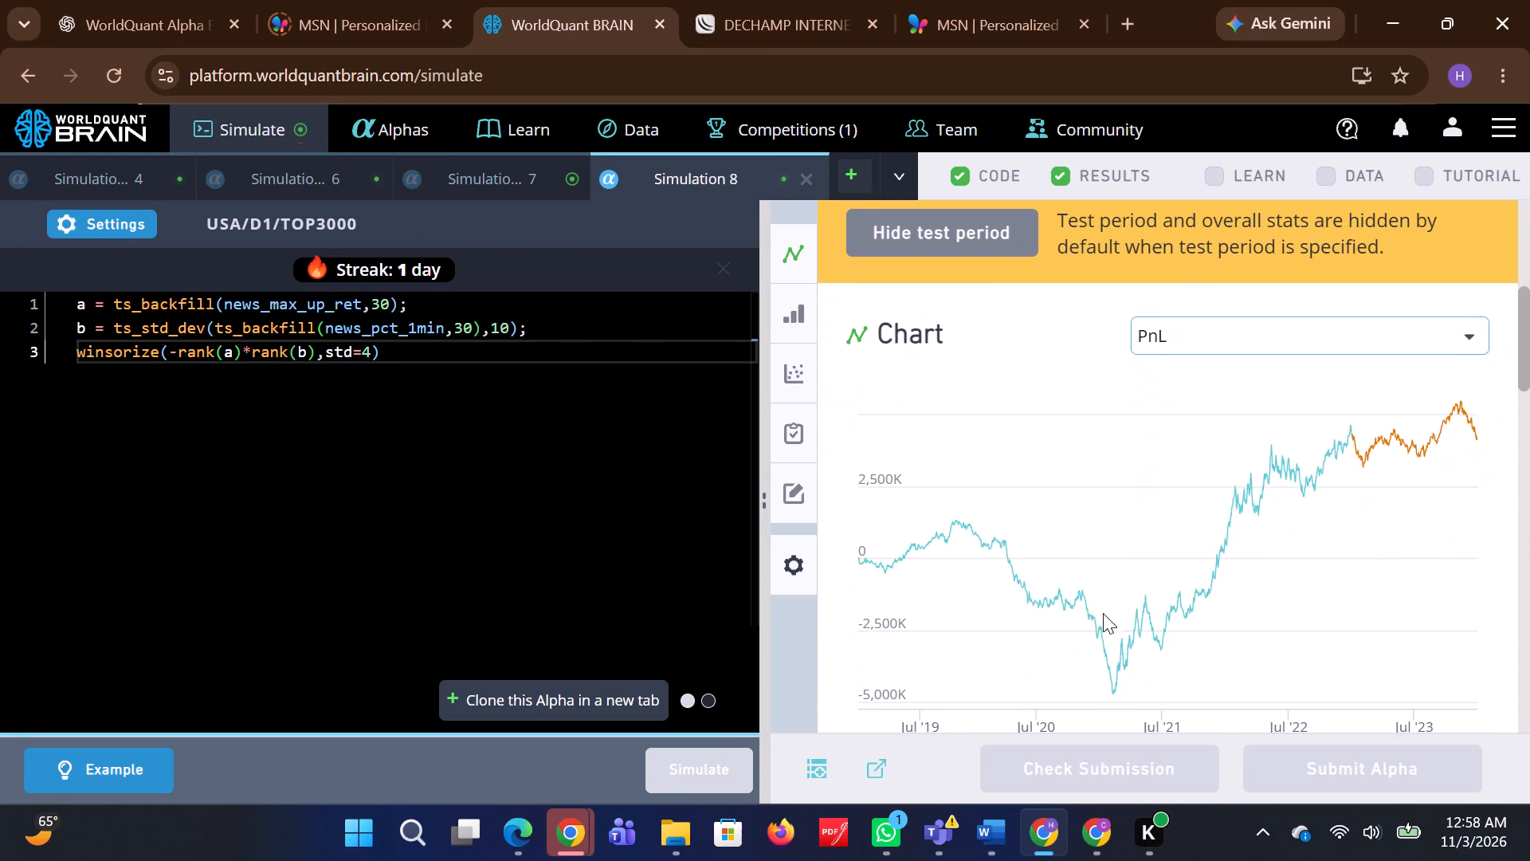
pyautogui.scroll(-4, 1103, 613)
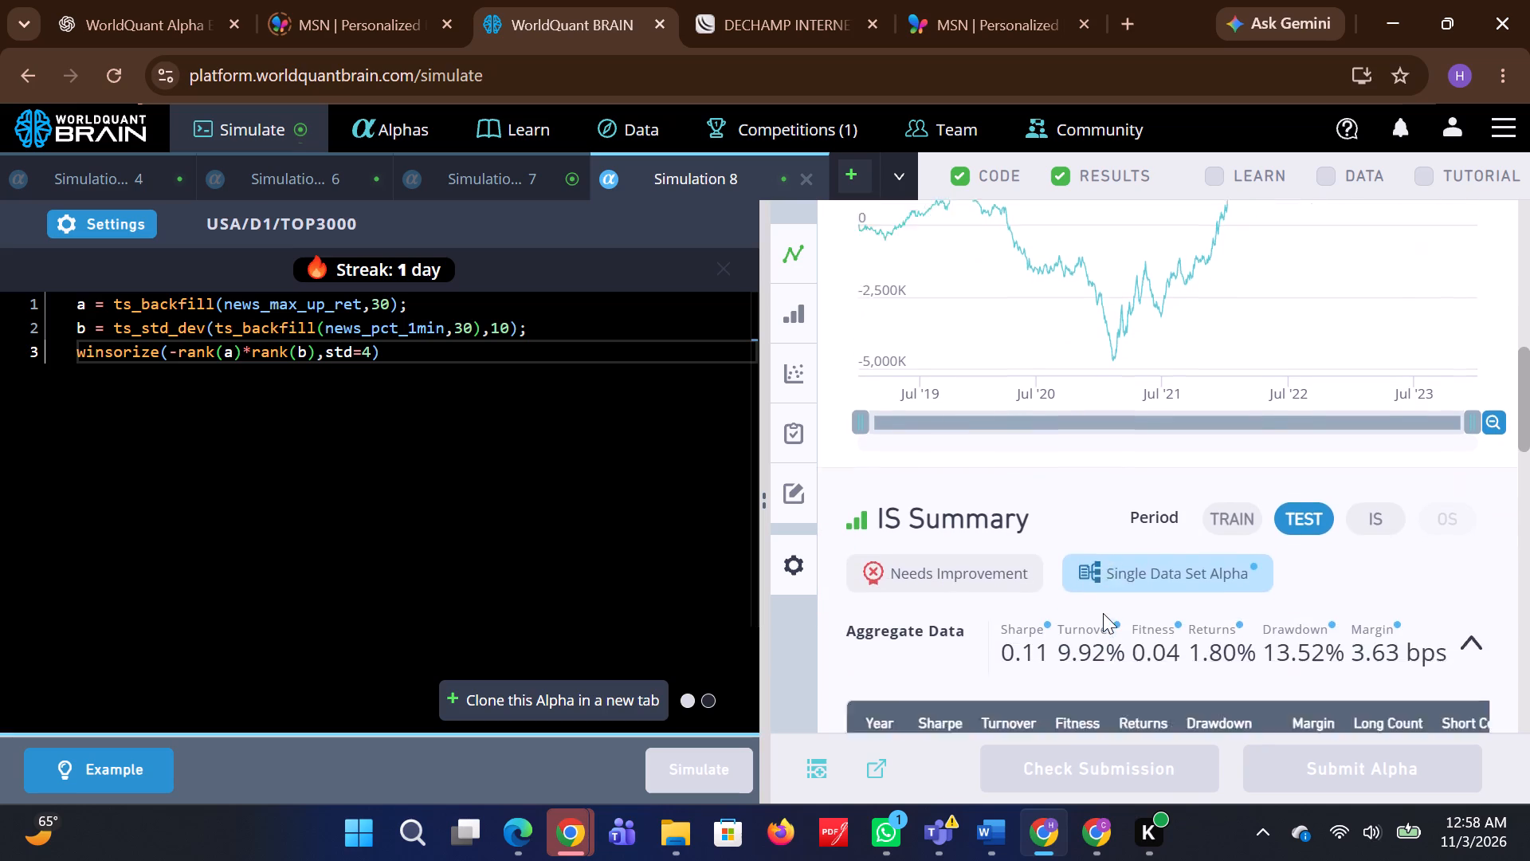
pyautogui.scroll(-2, 1103, 613)
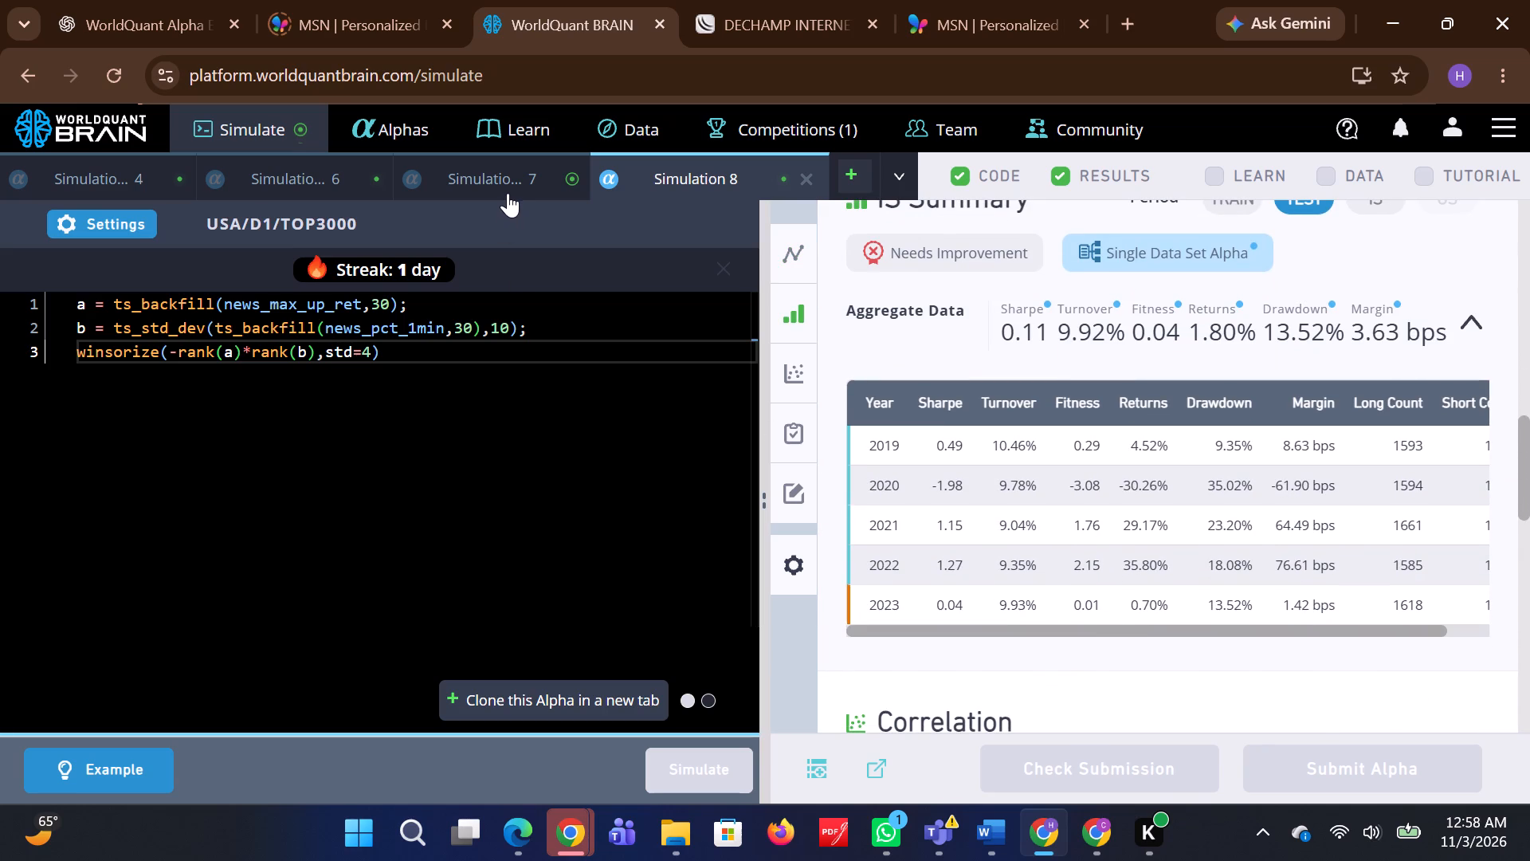
# Show Simulation 7's test period, run its submission check and expand the failed tests.
pyautogui.click(508, 192)
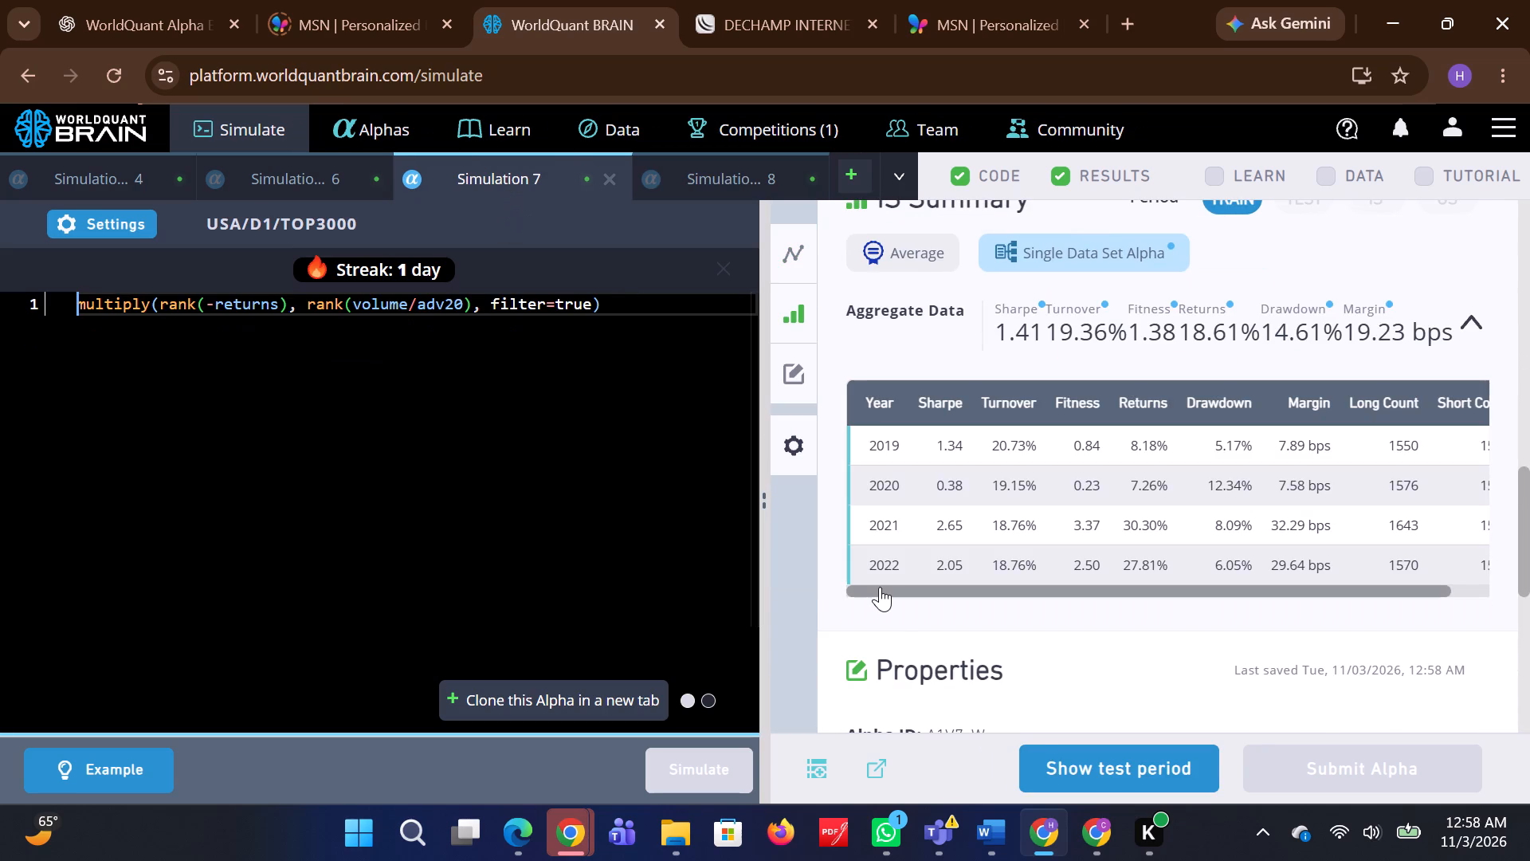
pyautogui.click(1069, 761)
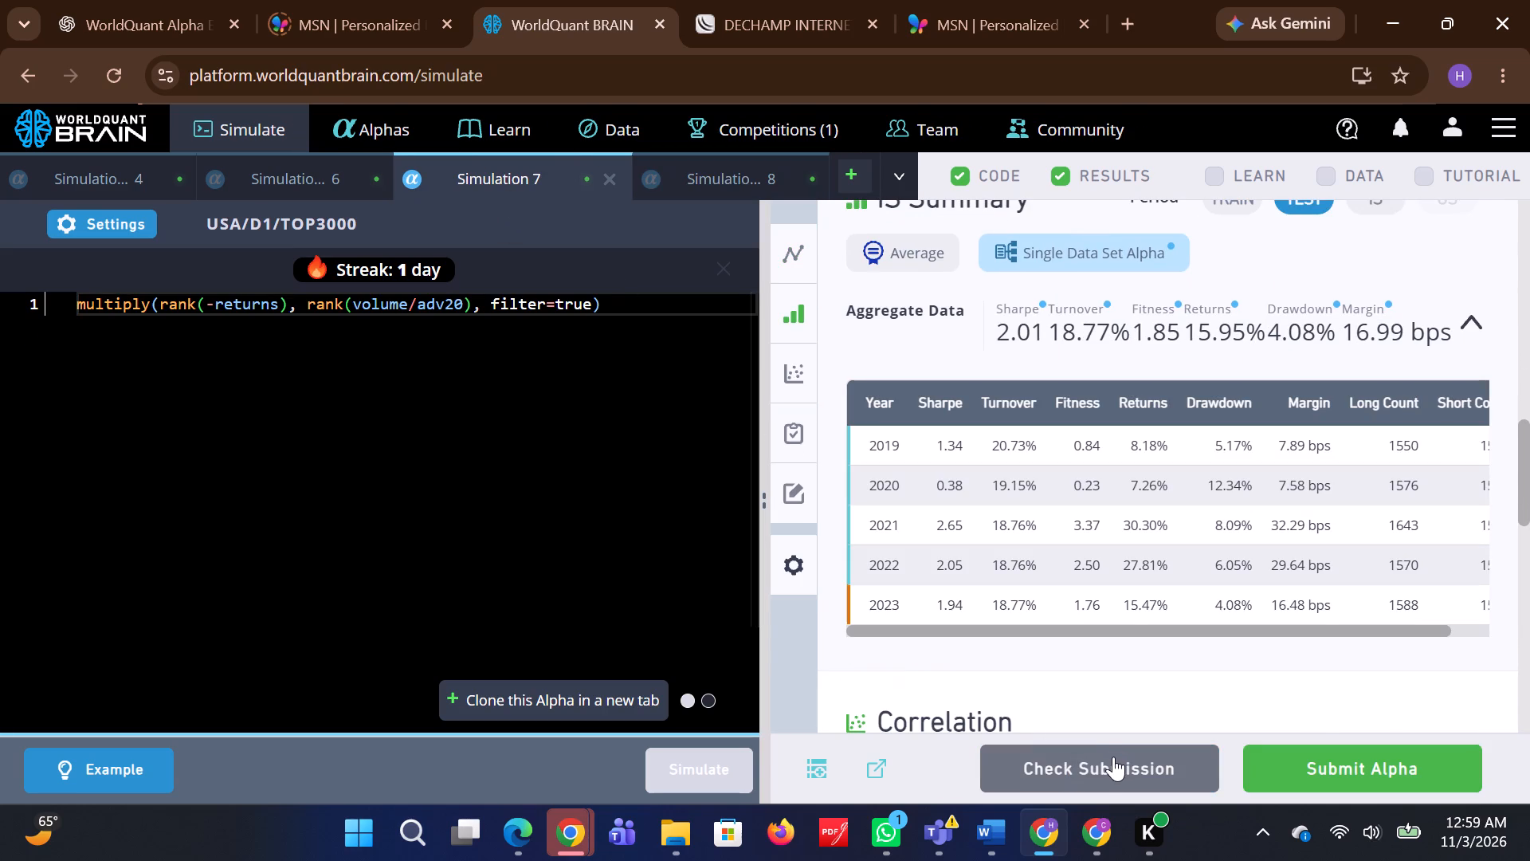
pyautogui.click(1113, 757)
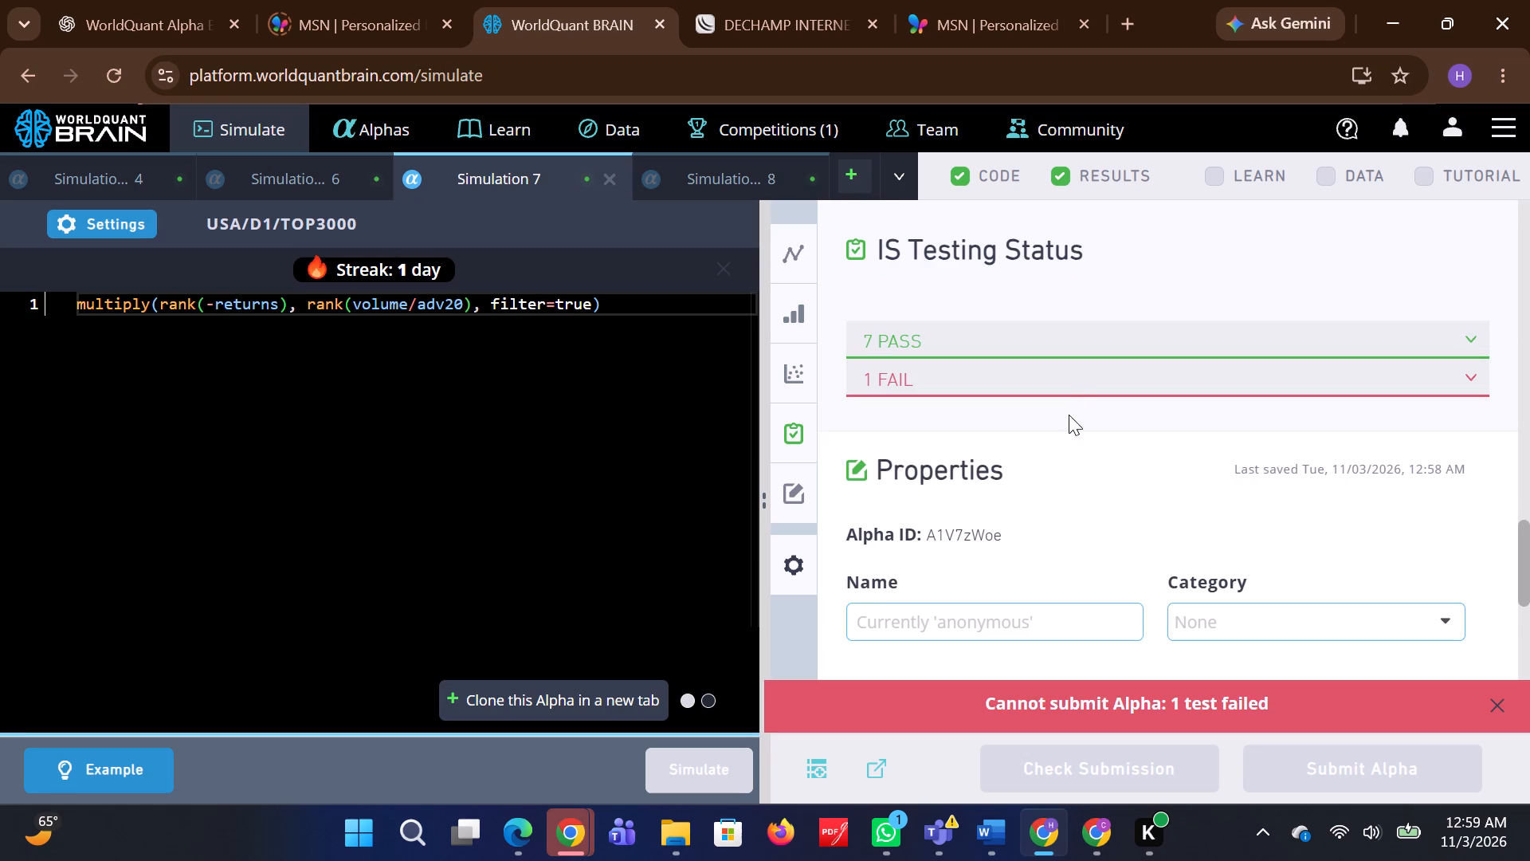
pyautogui.click(1062, 372)
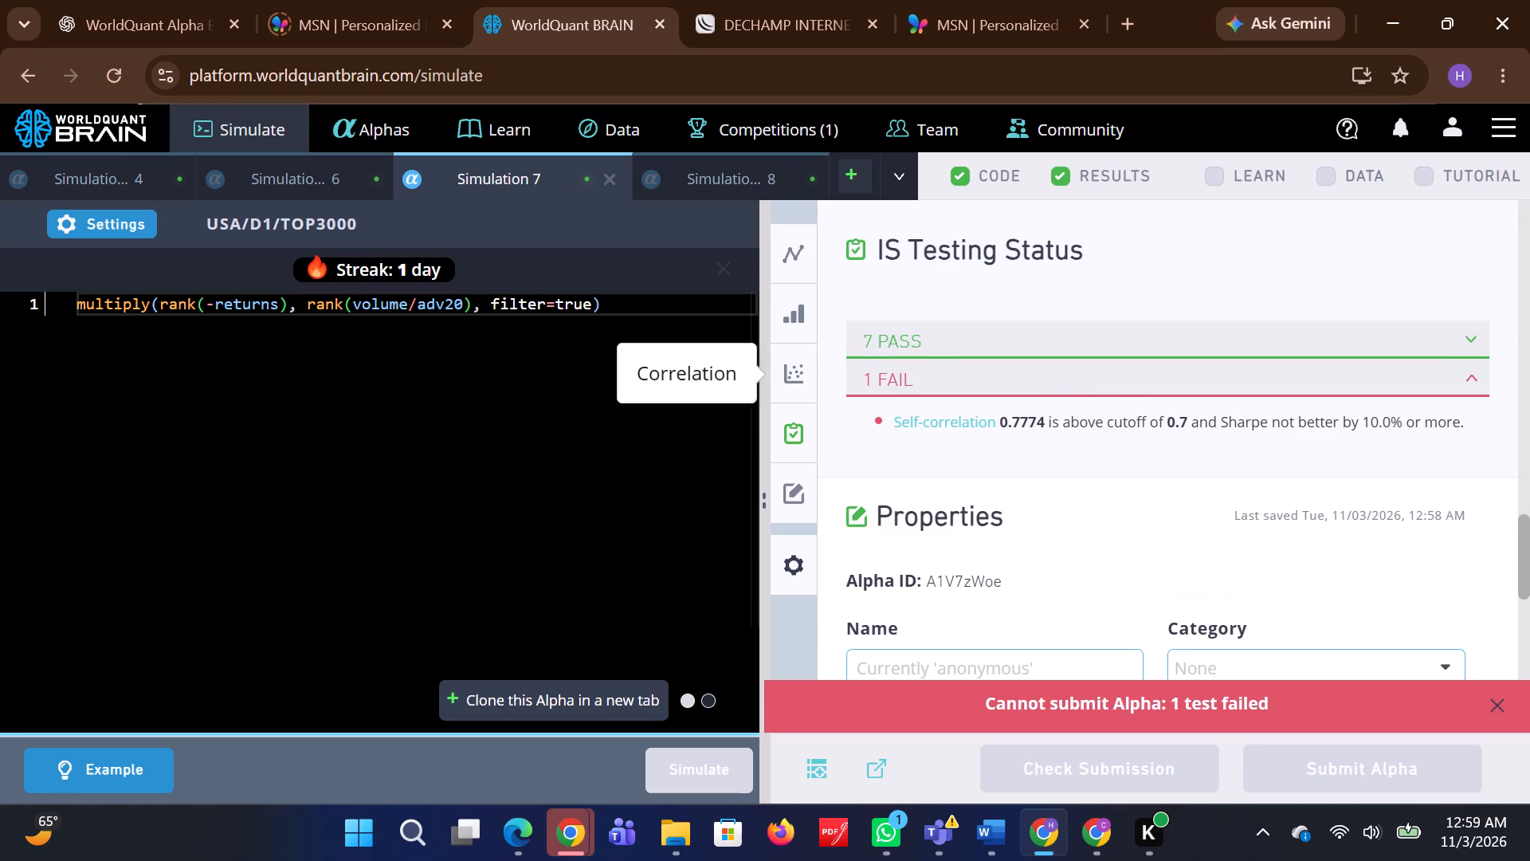
# Review Simulation 7's current simulation settings, then close them and return to its expression.
pyautogui.click(127, 238)
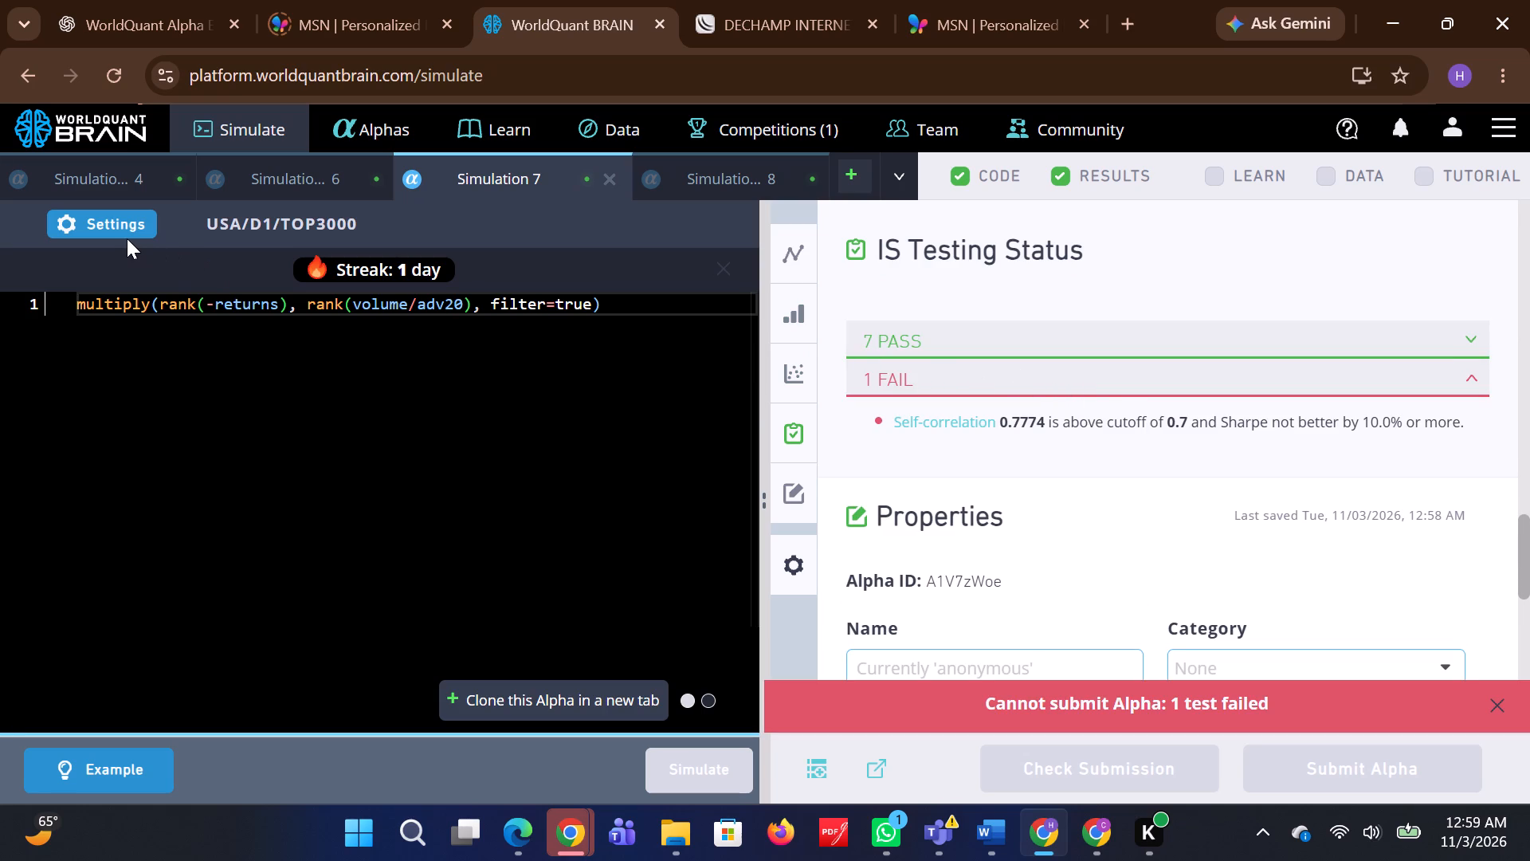
pyautogui.click(119, 226)
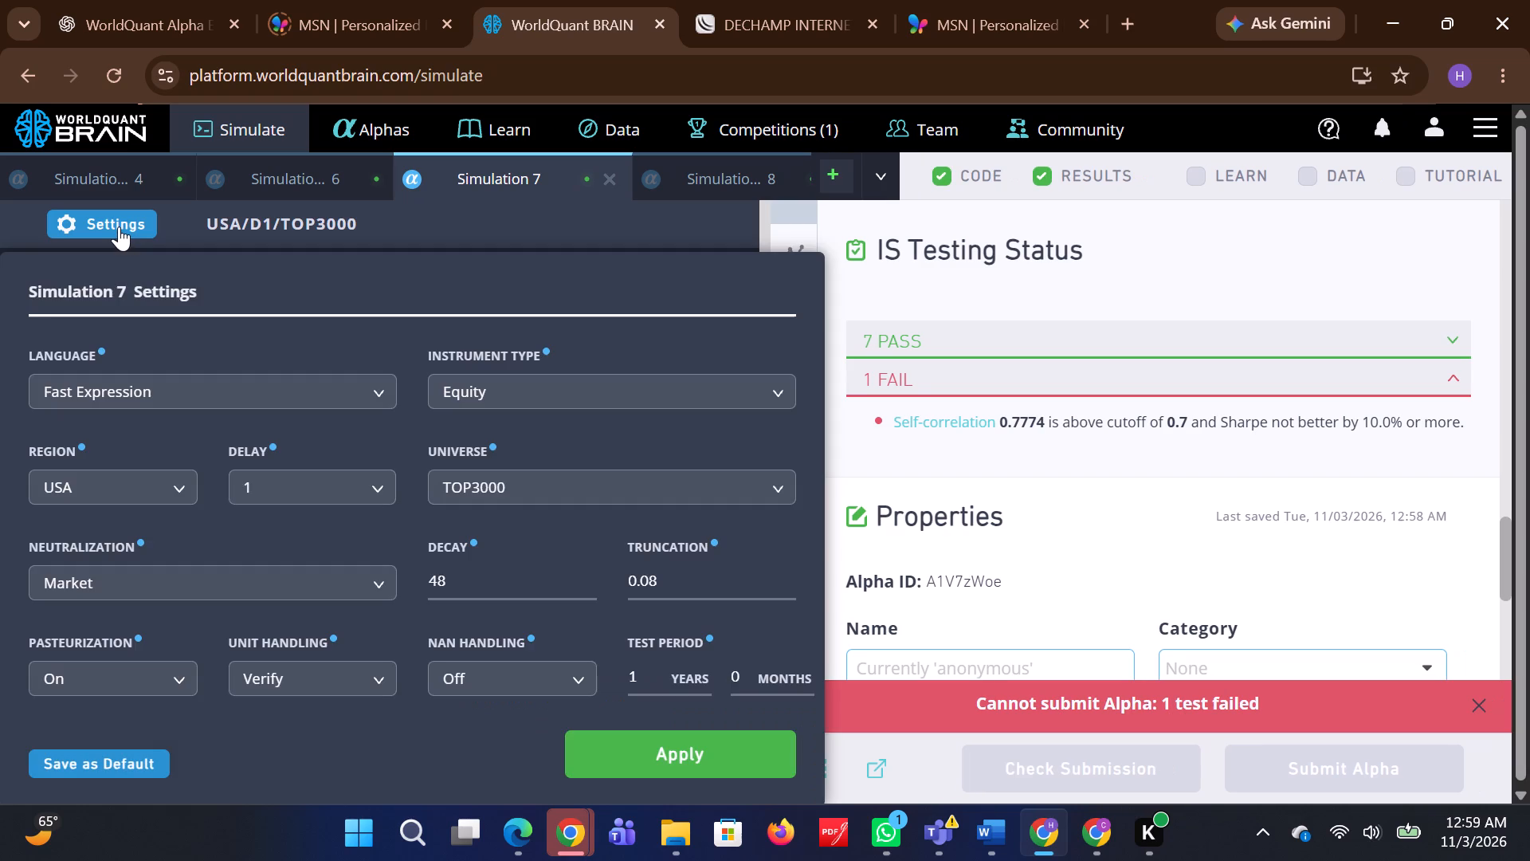
pyautogui.scroll(1, 129, 235)
pyautogui.hscroll(1, 455, 598)
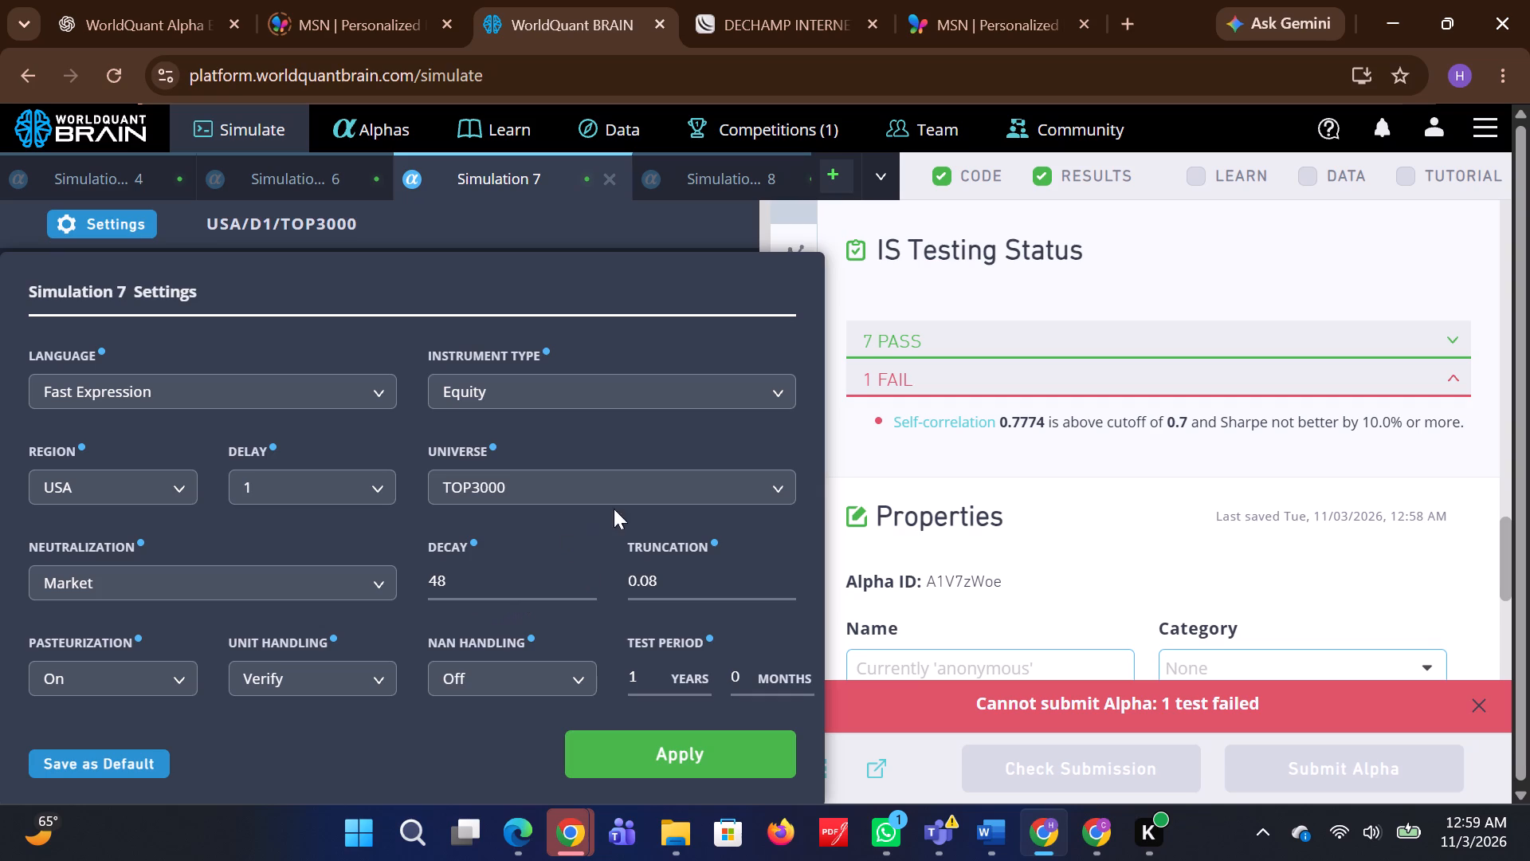
pyautogui.hscroll(3, 351, 577)
pyautogui.click(956, 381)
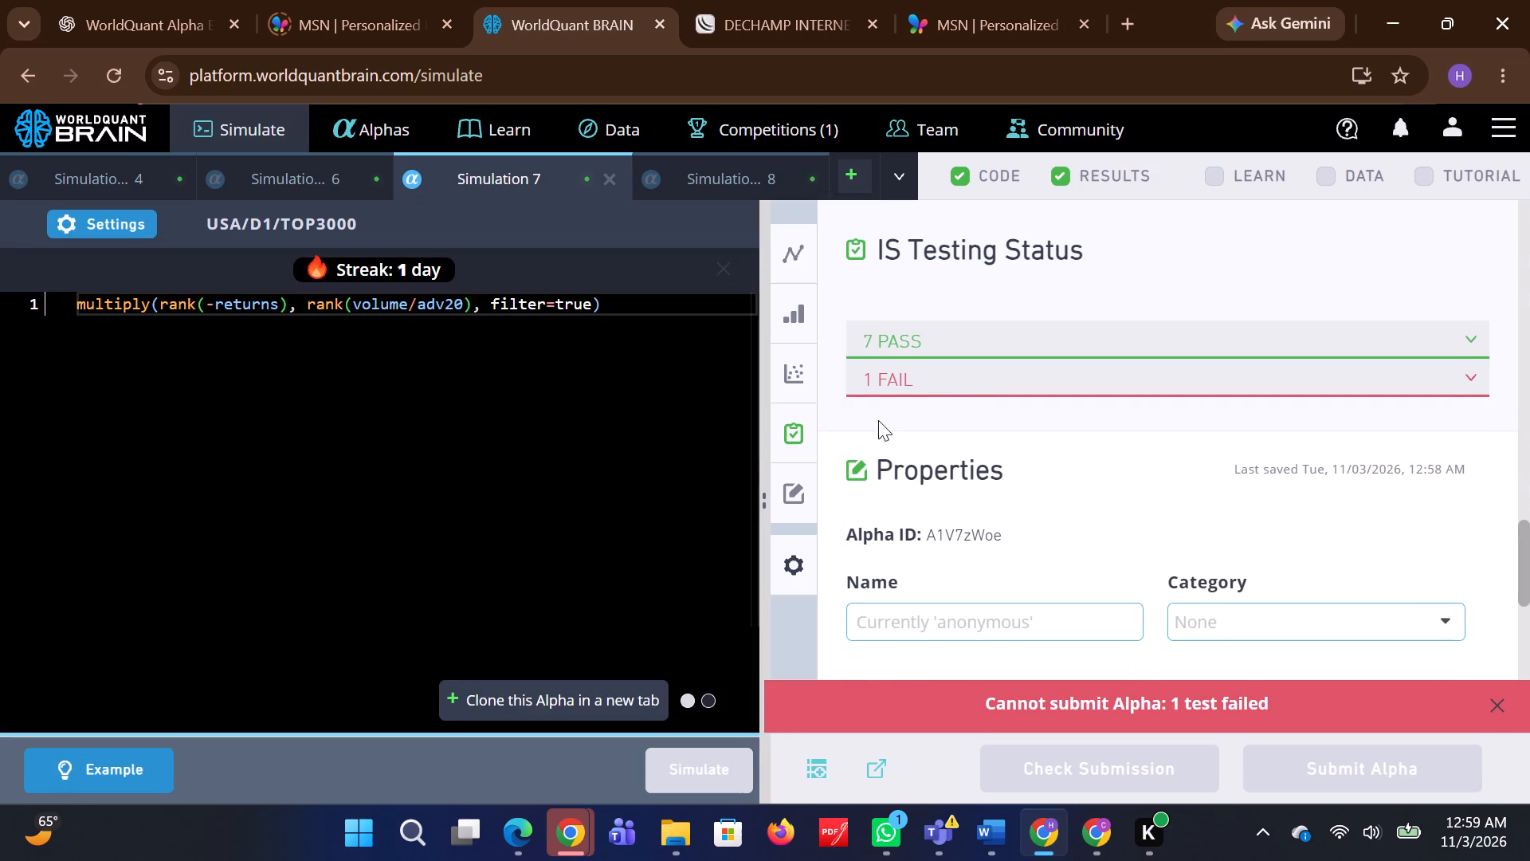
pyautogui.click(679, 420)
pyautogui.hscroll(-2, 591, 398)
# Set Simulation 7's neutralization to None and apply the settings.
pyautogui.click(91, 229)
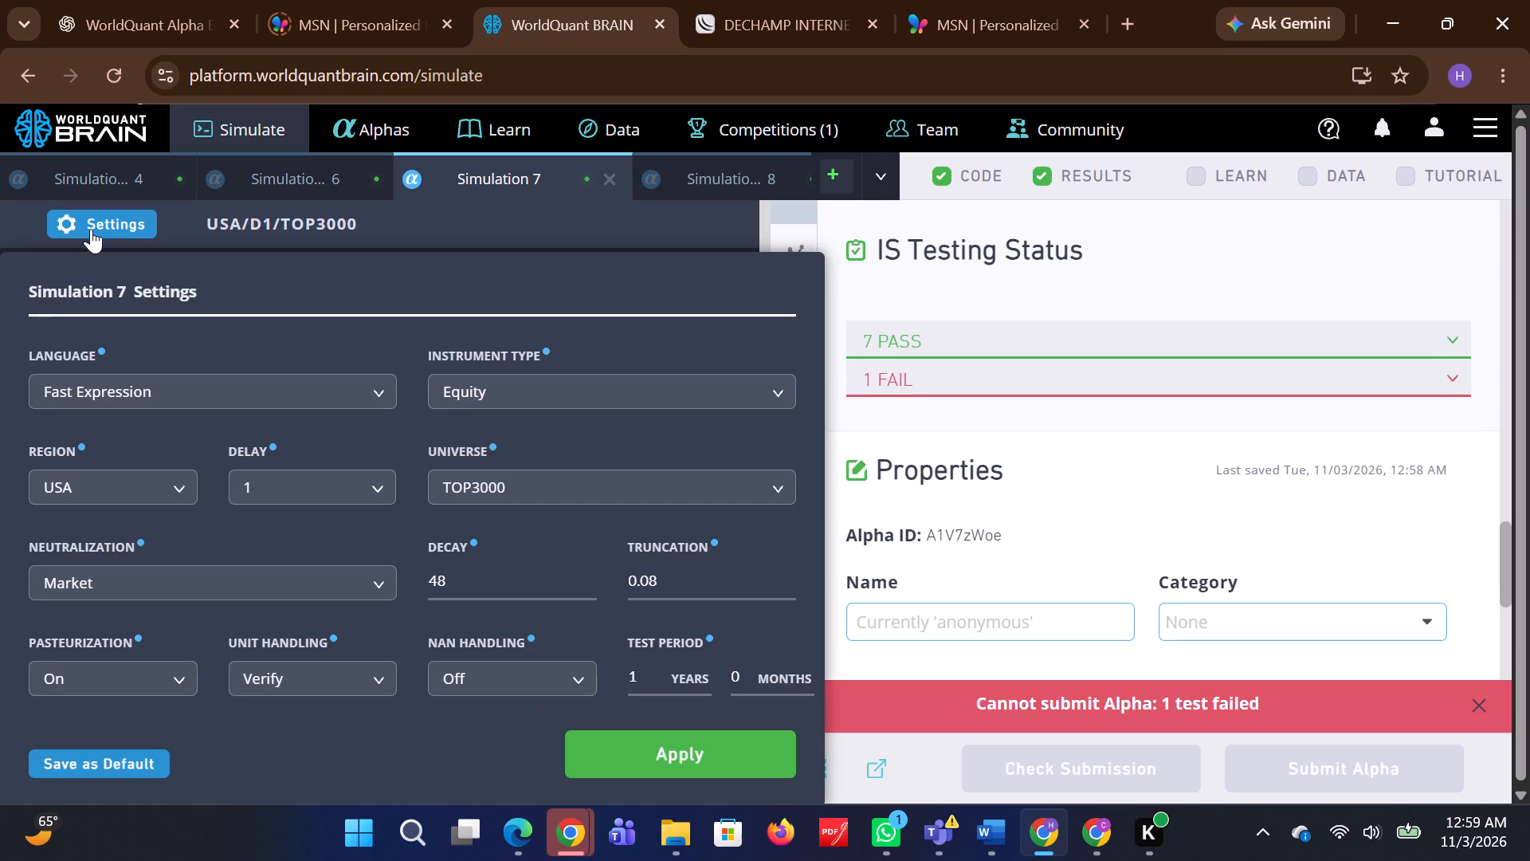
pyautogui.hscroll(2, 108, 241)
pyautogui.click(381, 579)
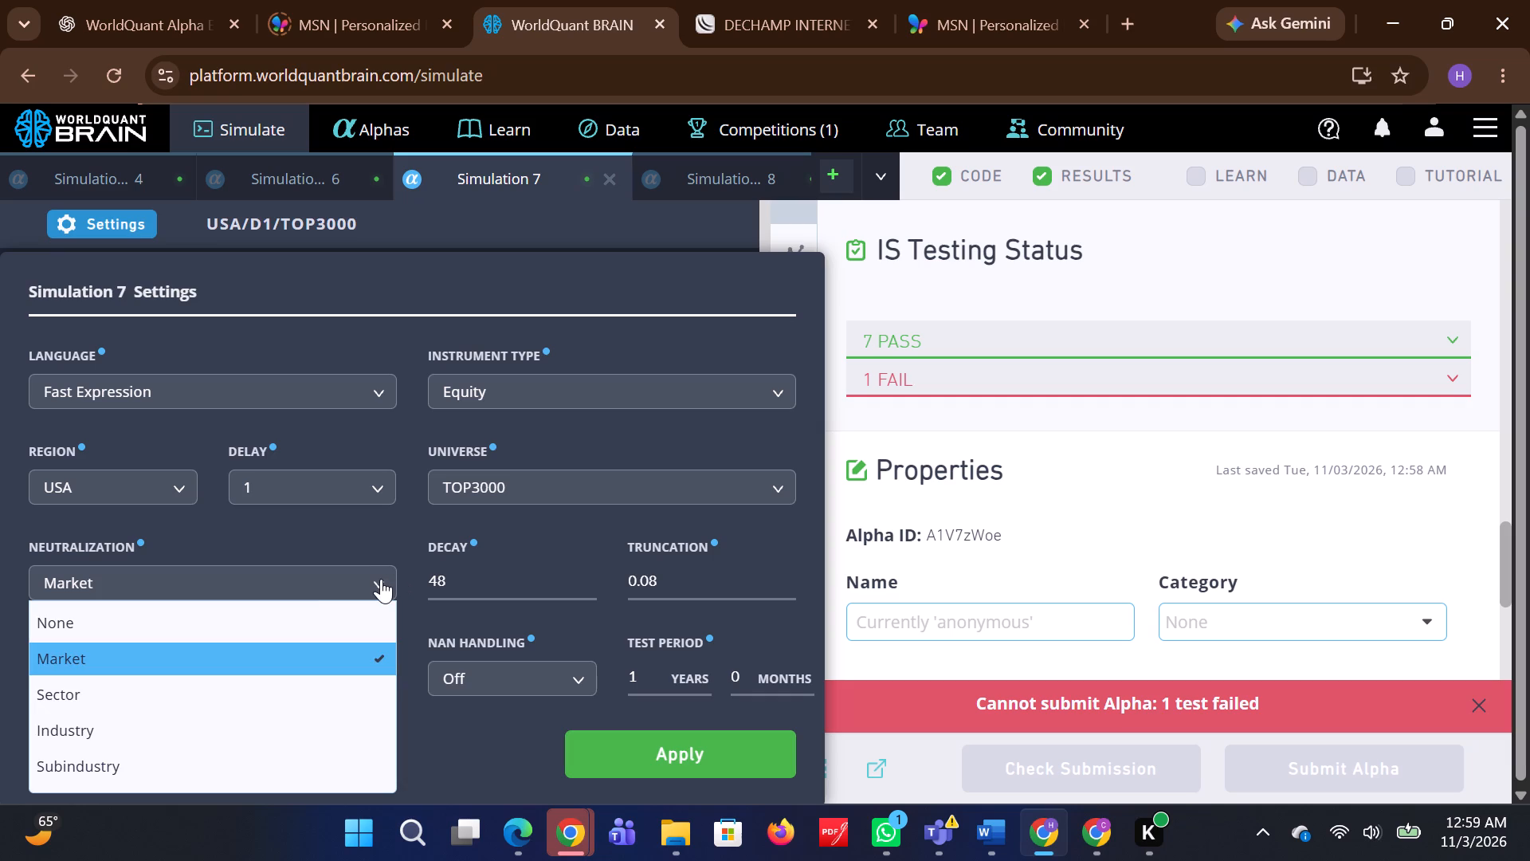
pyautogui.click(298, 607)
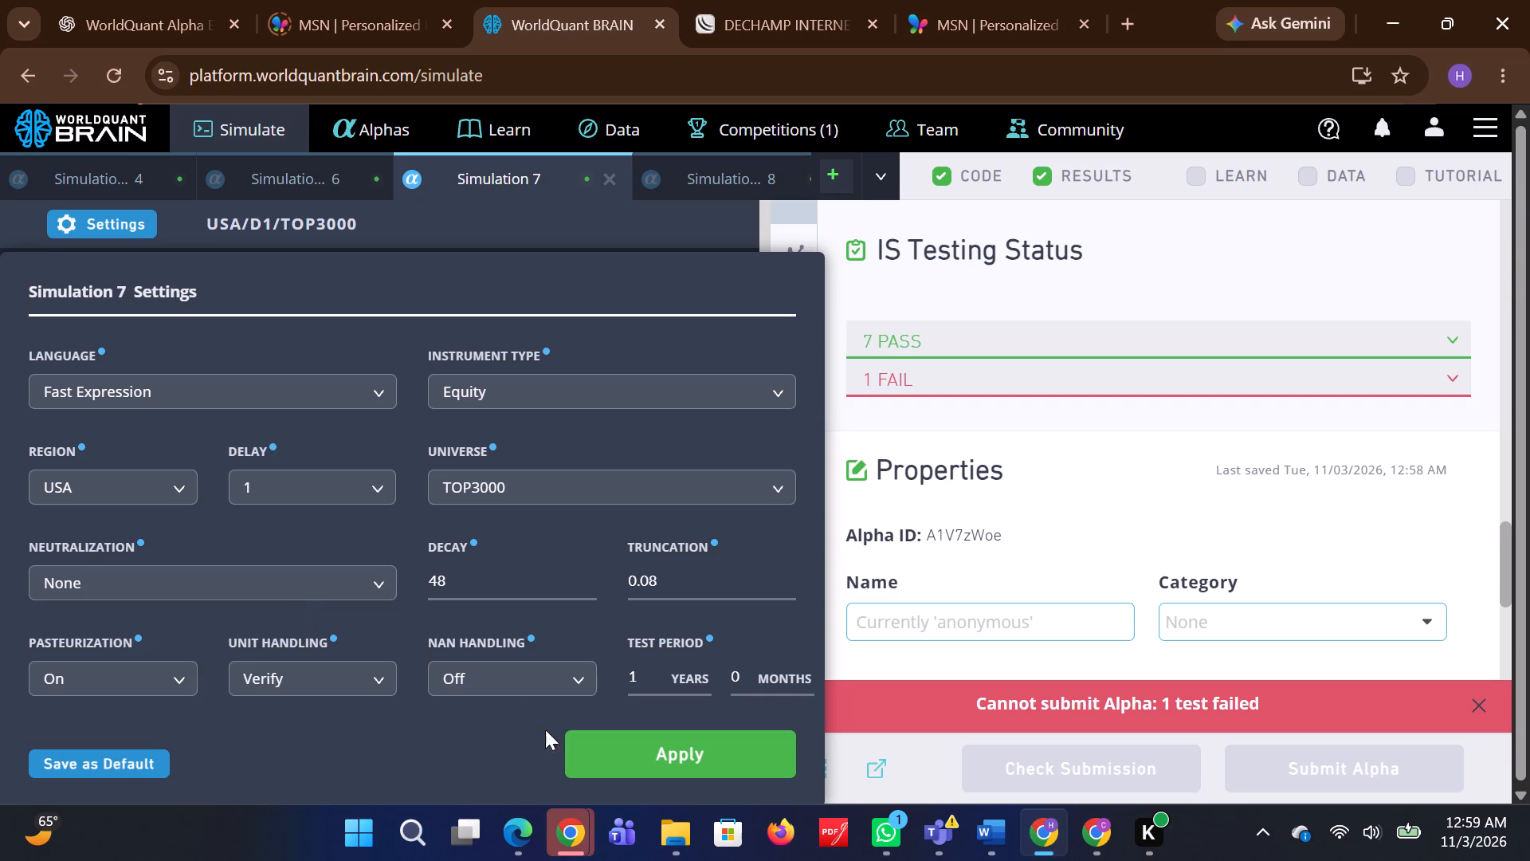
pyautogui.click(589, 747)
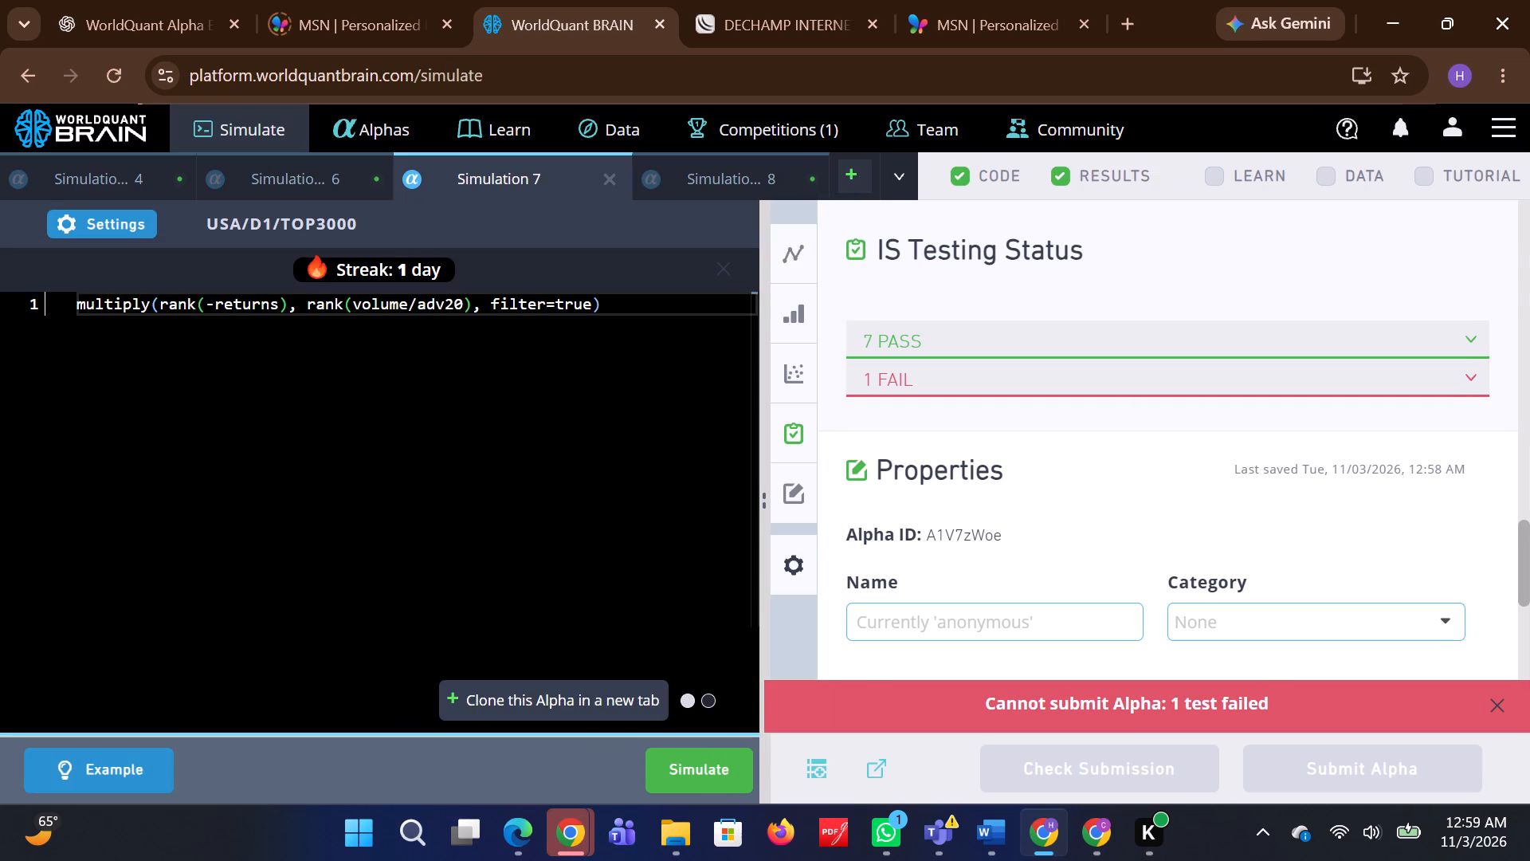
# Set Simulation 7's neutralization to Sector and its decay to 60, apply the settings and simulate the alpha again.
pyautogui.scroll(-1, 109, 343)
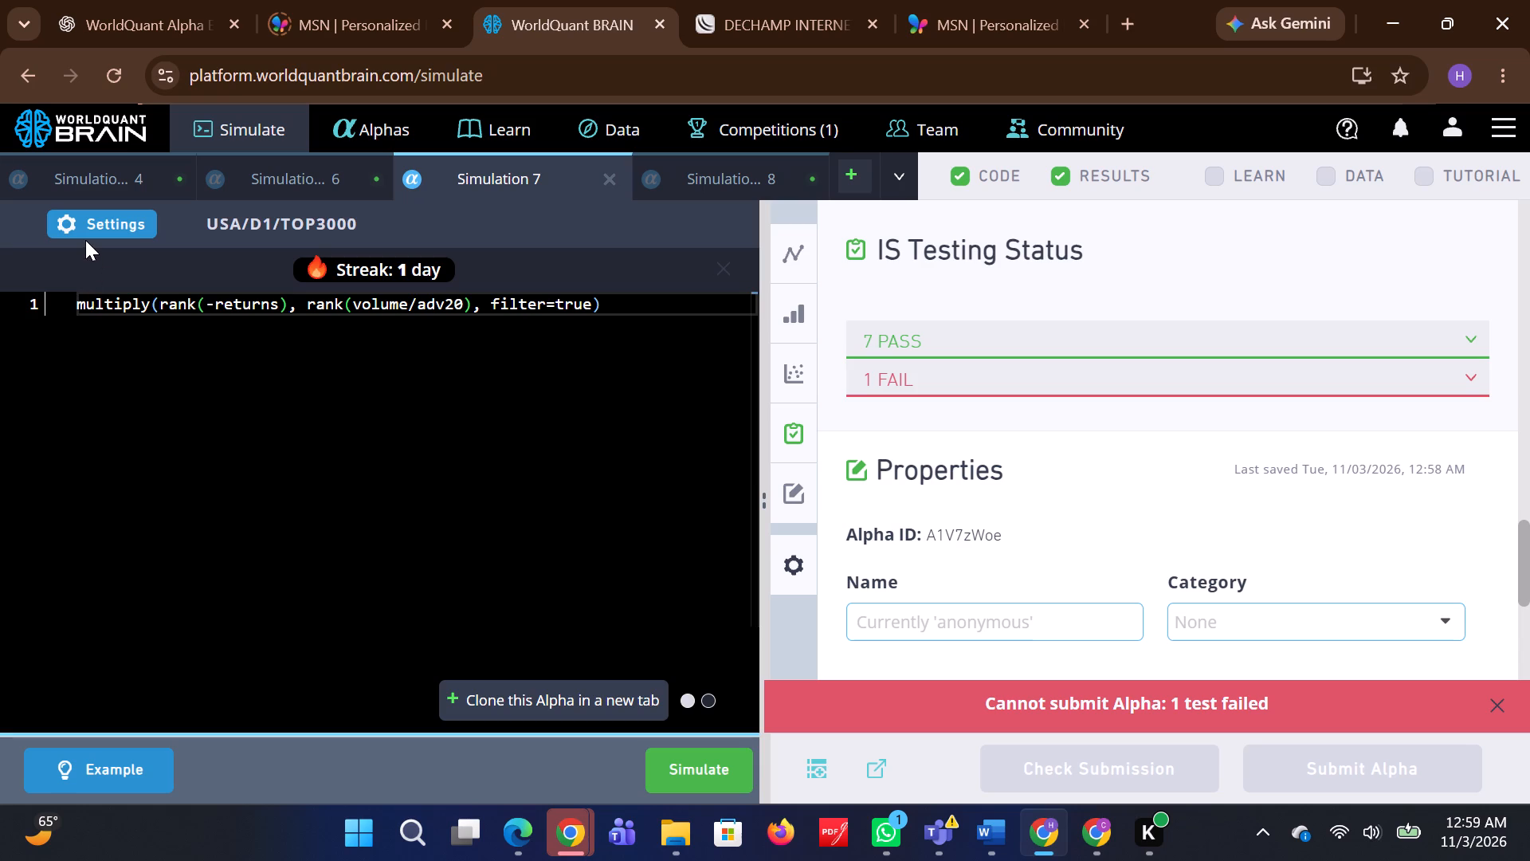
pyautogui.scroll(-1, 85, 240)
pyautogui.click(85, 240)
pyautogui.click(85, 221)
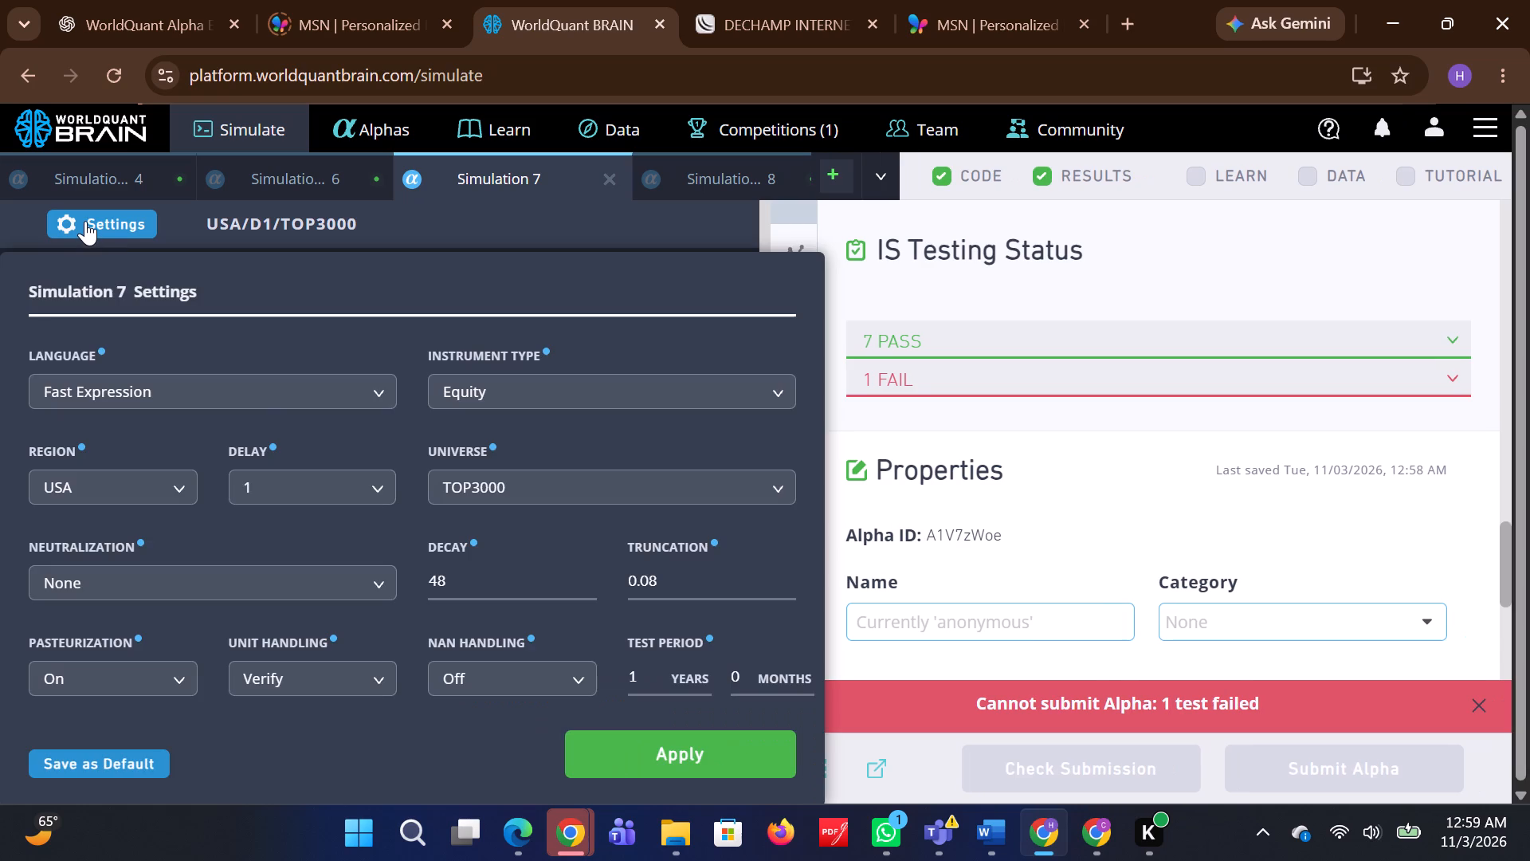
pyautogui.scroll(1, 127, 249)
pyautogui.click(364, 596)
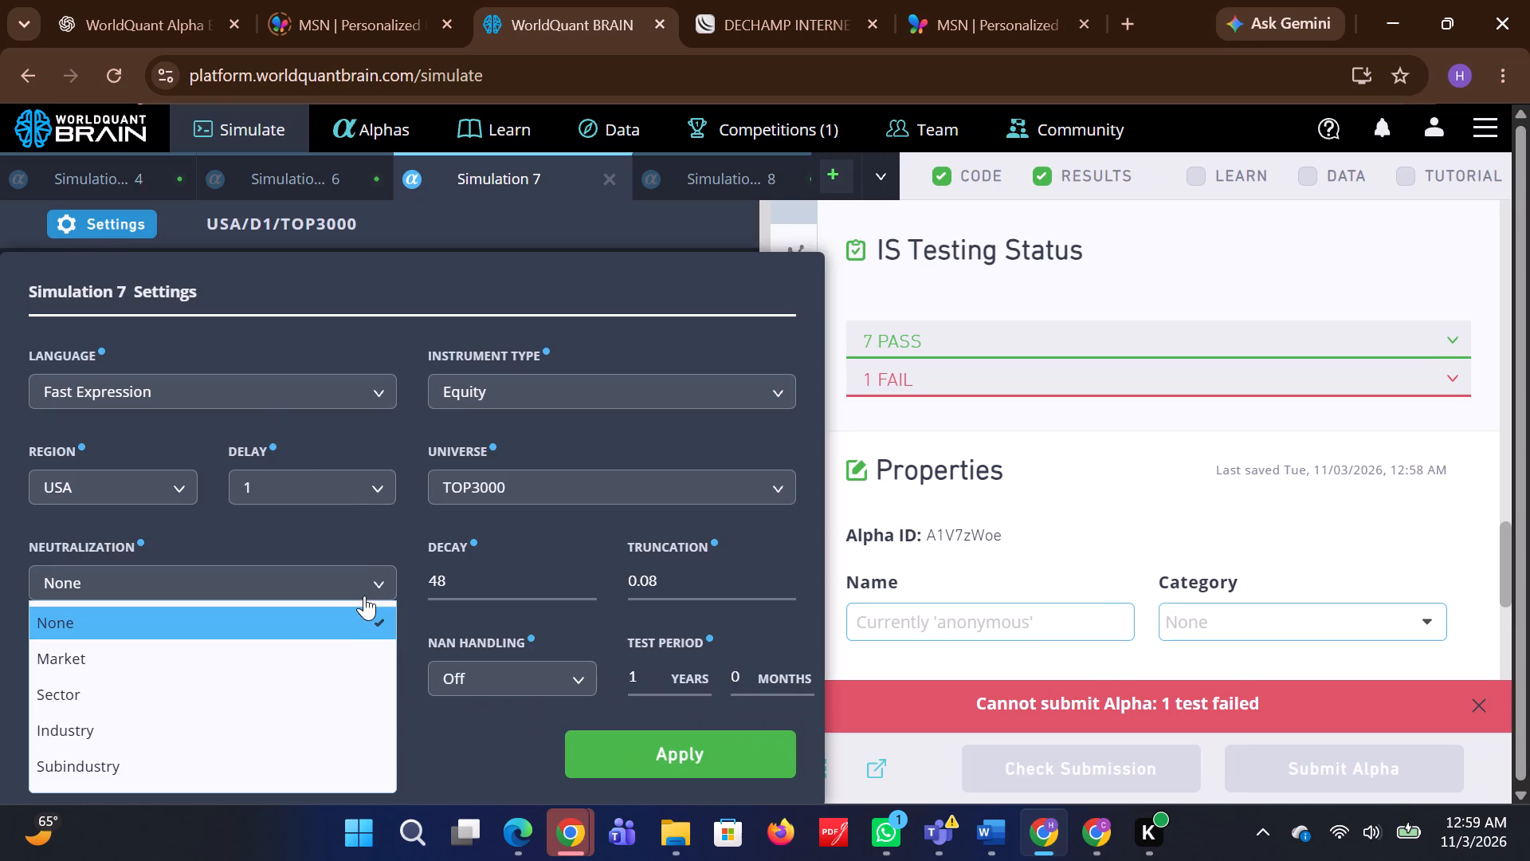
pyautogui.click(282, 684)
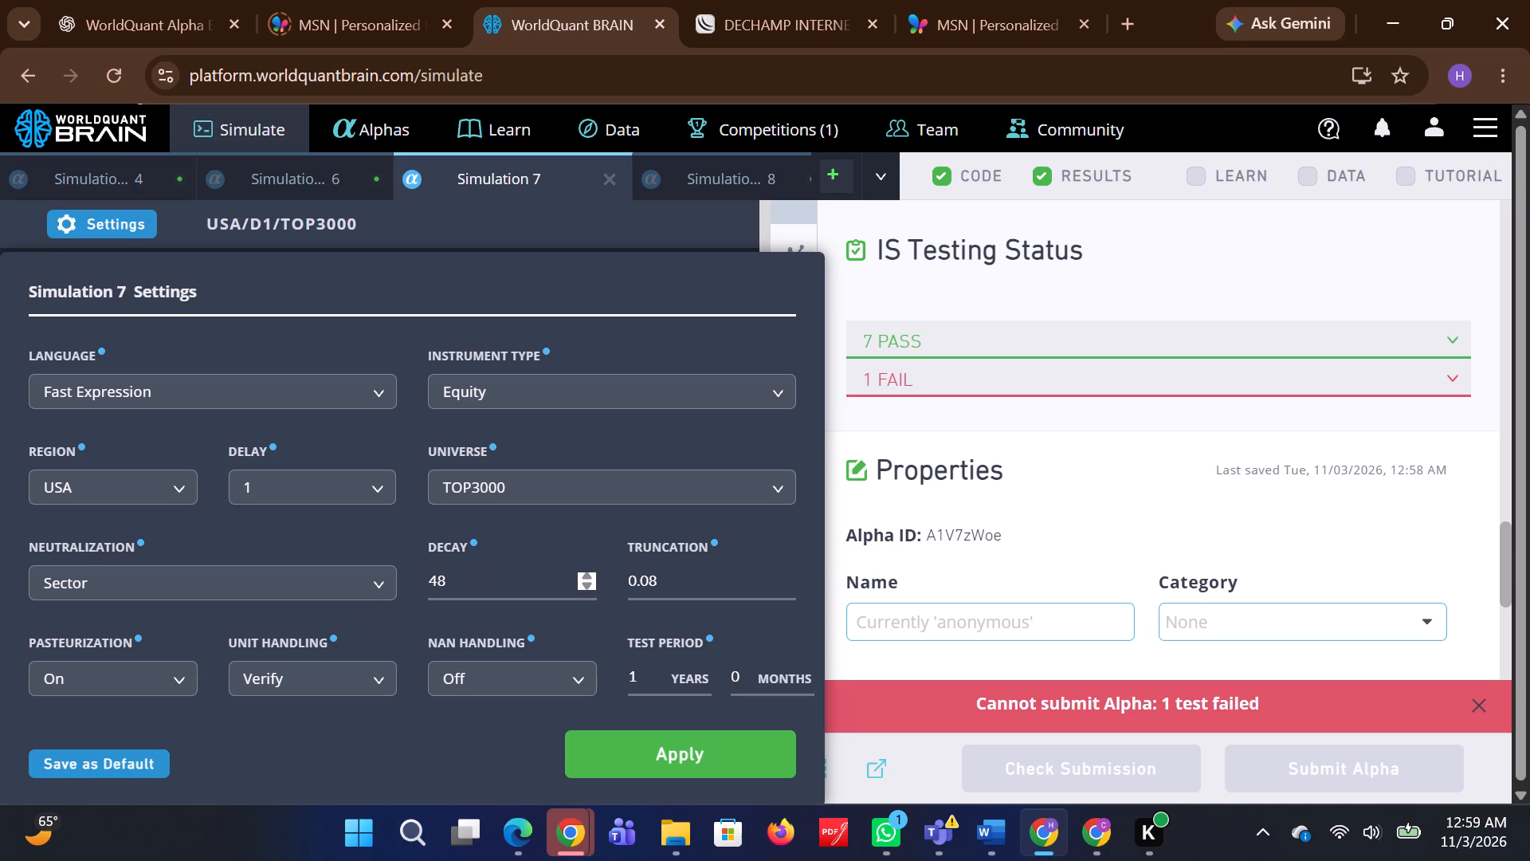
pyautogui.click(481, 578)
pyautogui.press('BackSpace')
pyautogui.press('BackSpace')
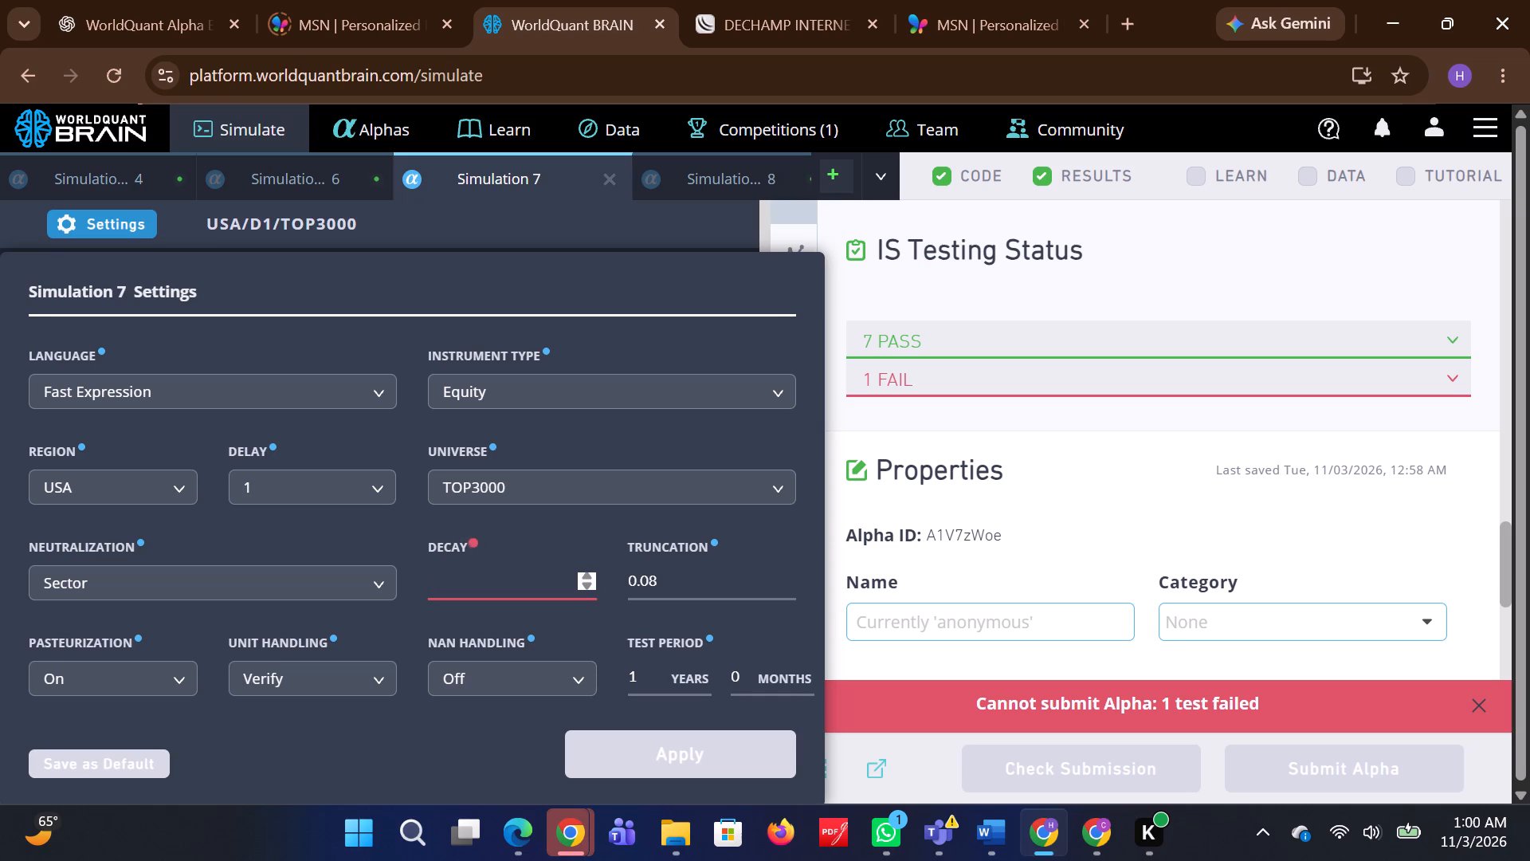
pyautogui.press('5')
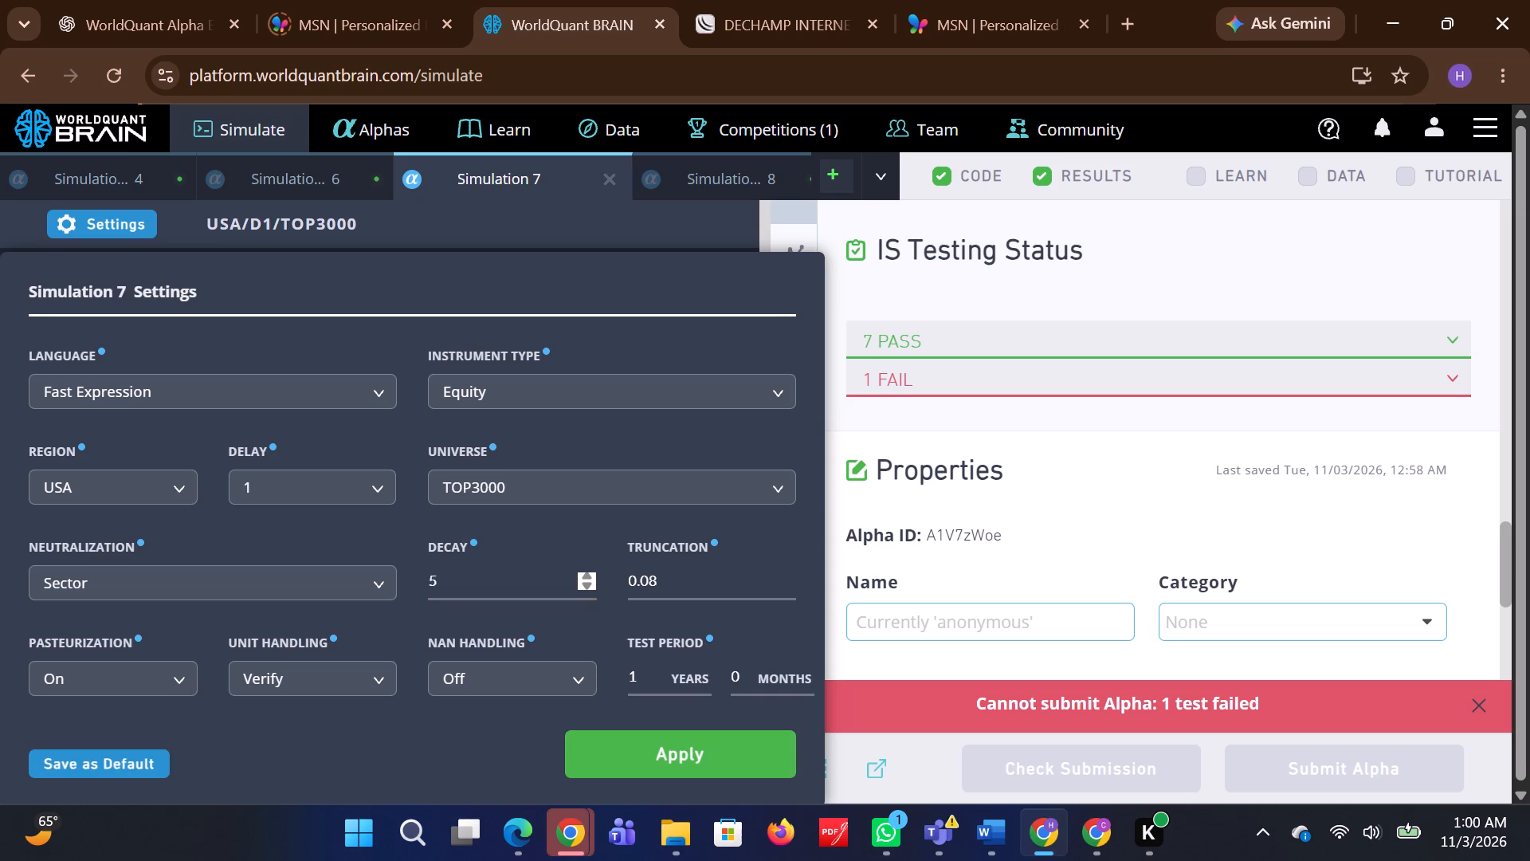
pyautogui.press('BackSpace')
pyautogui.press('6')
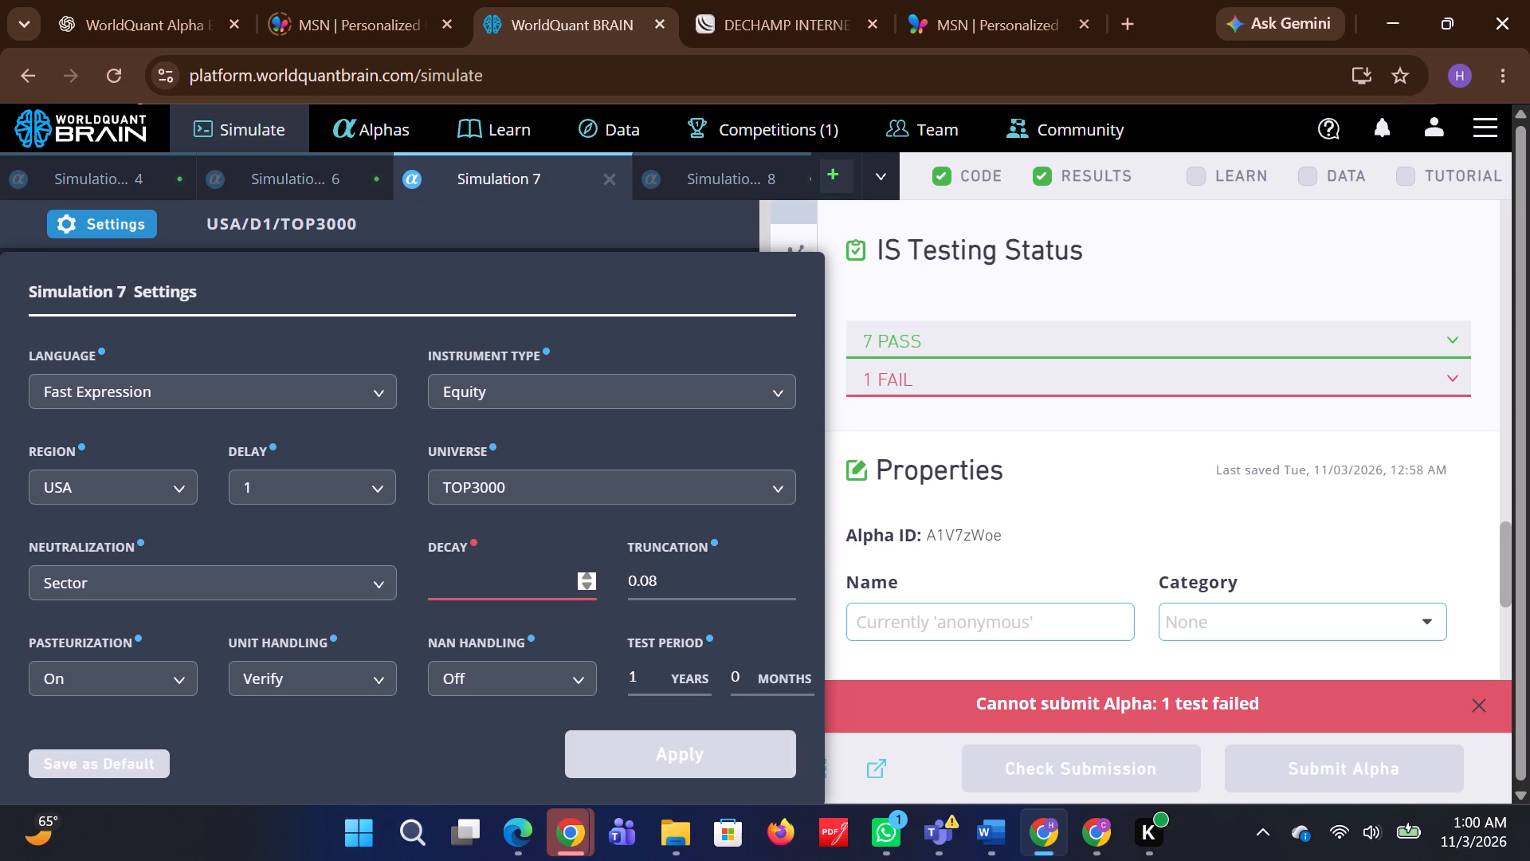
pyautogui.press('0')
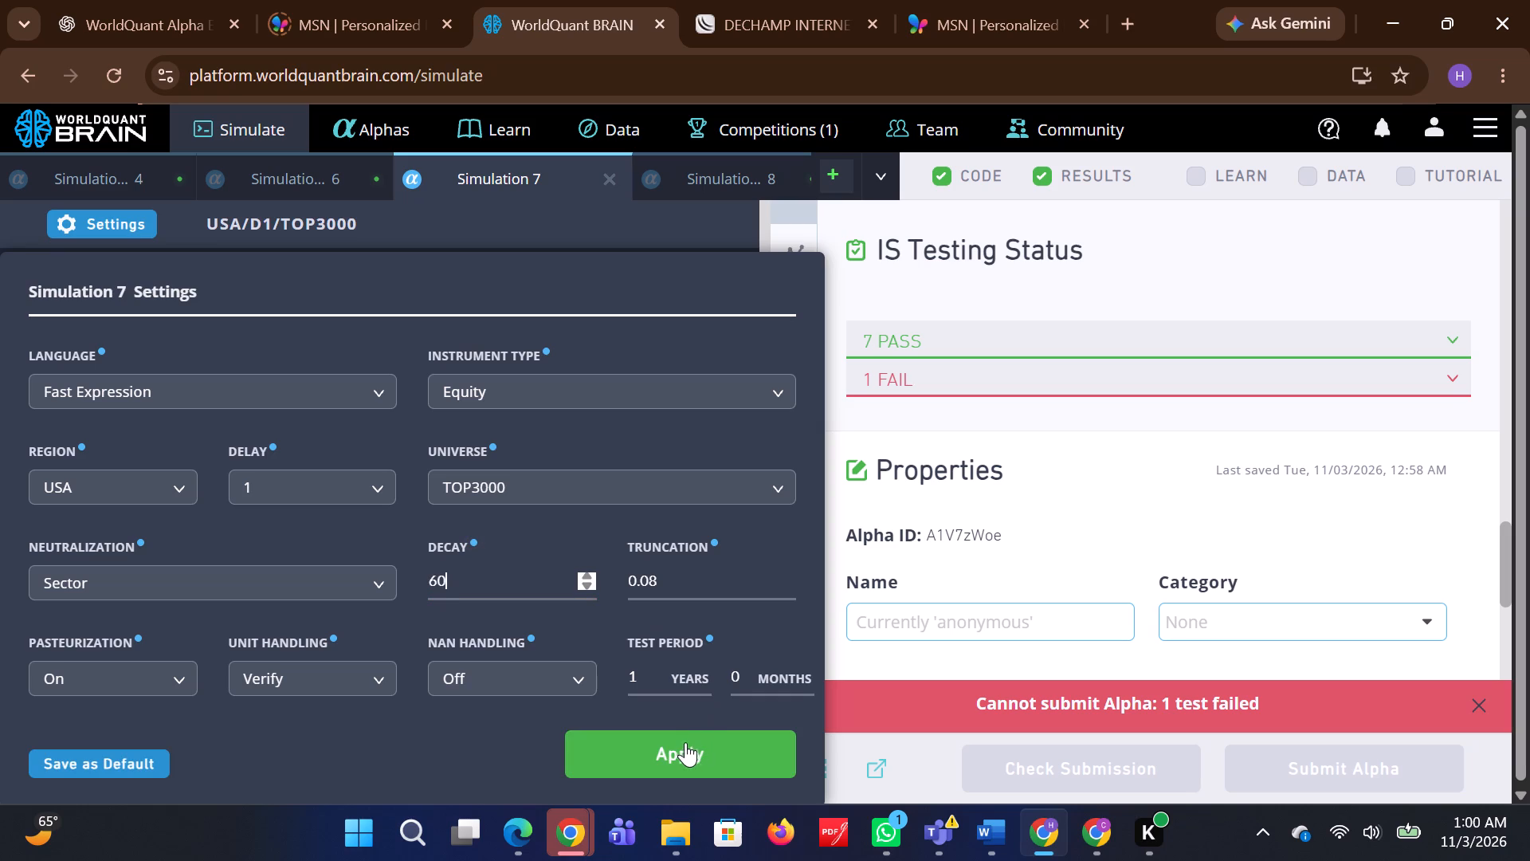
pyautogui.click(685, 744)
pyautogui.click(686, 757)
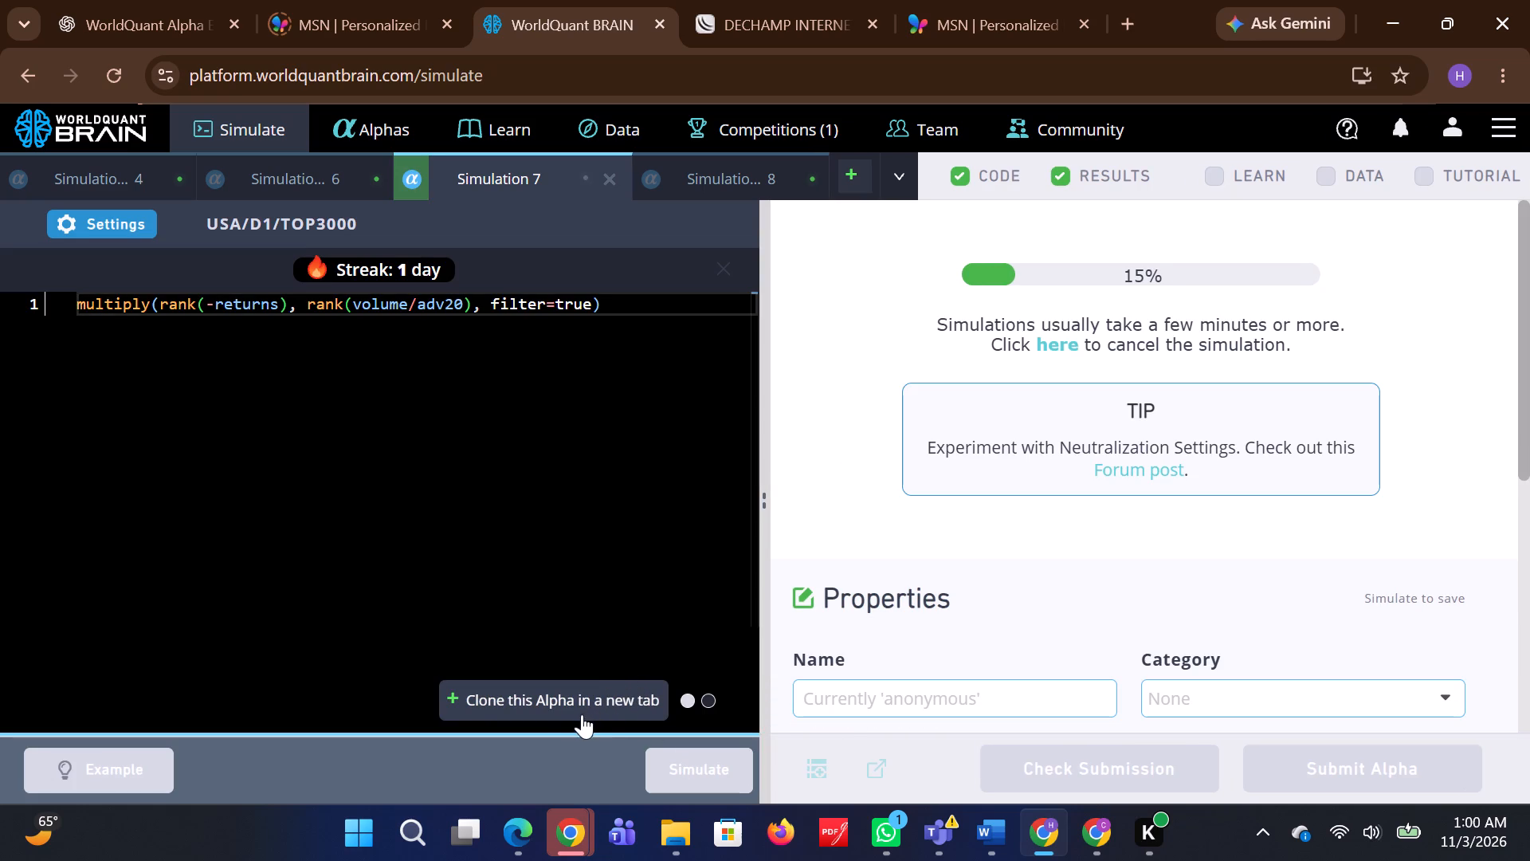
# Switch to the second BRAIN window, show Simulation 11's test period and expand its failed IS tests.
pyautogui.click(1091, 824)
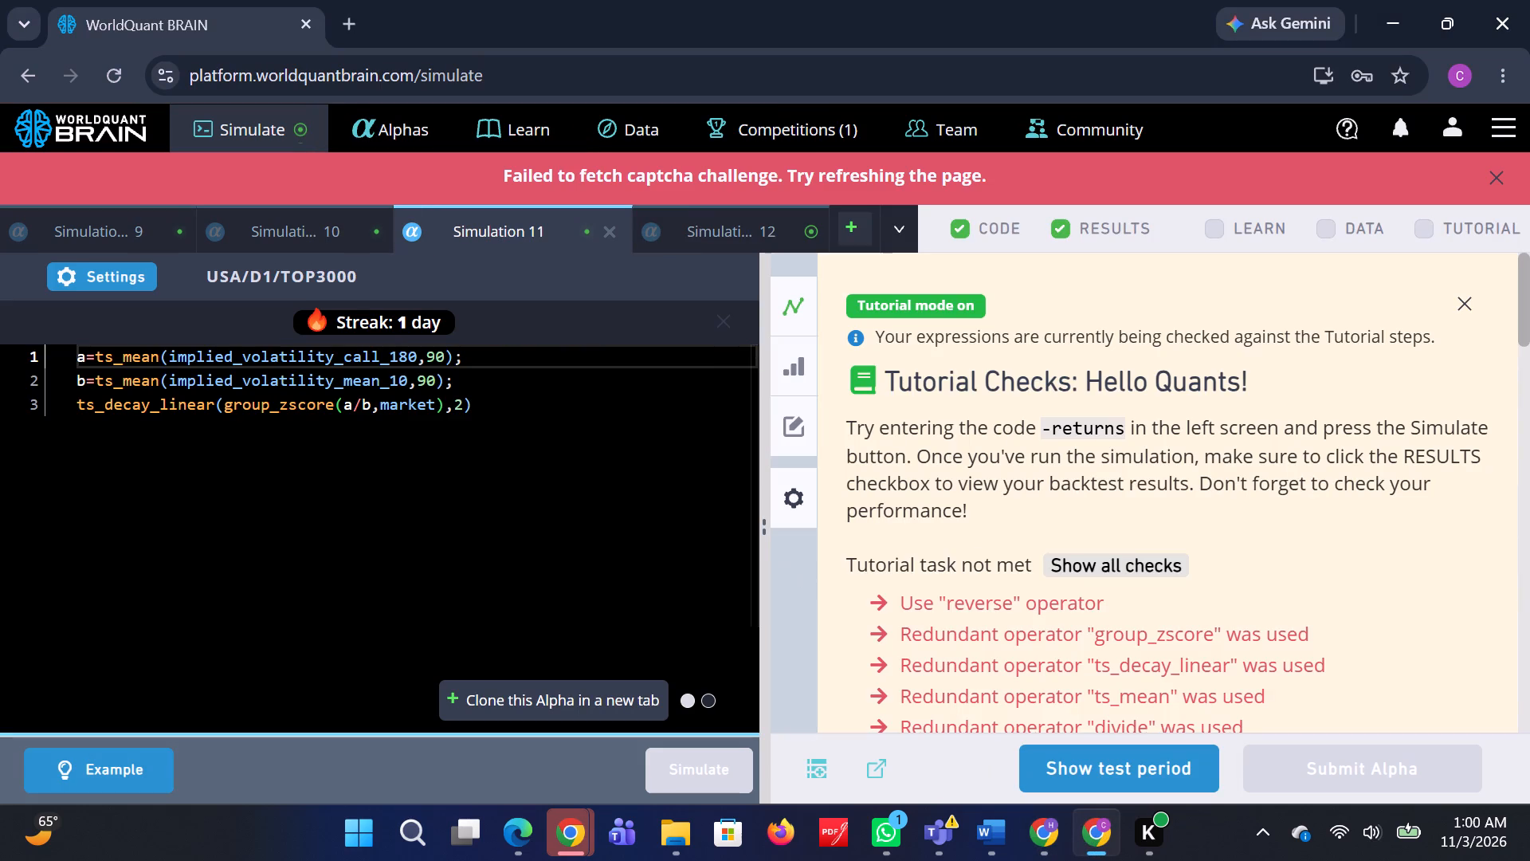
pyautogui.click(1081, 758)
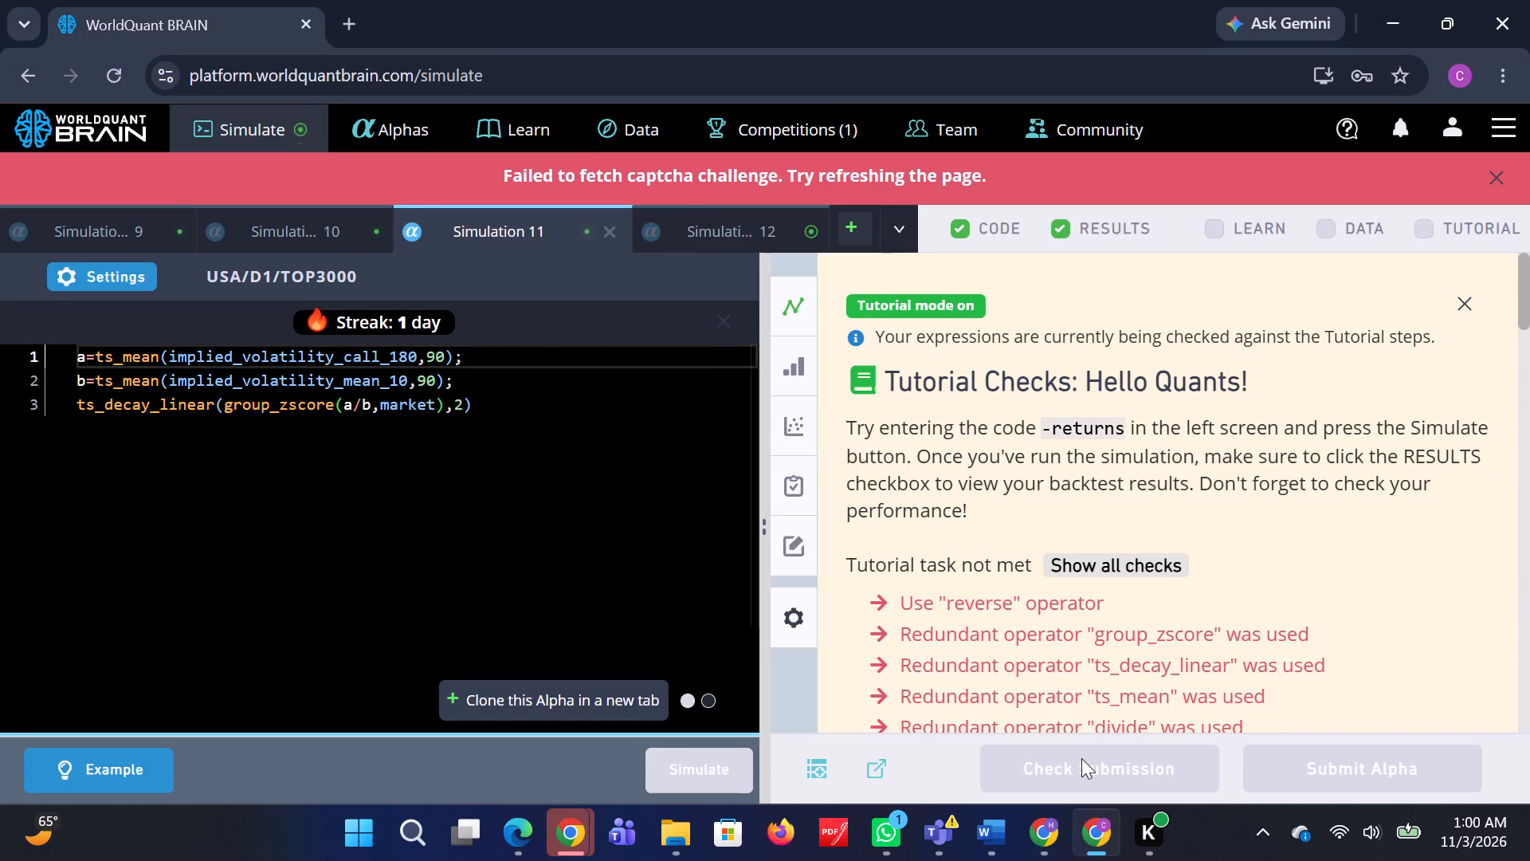
pyautogui.scroll(-5, 1081, 626)
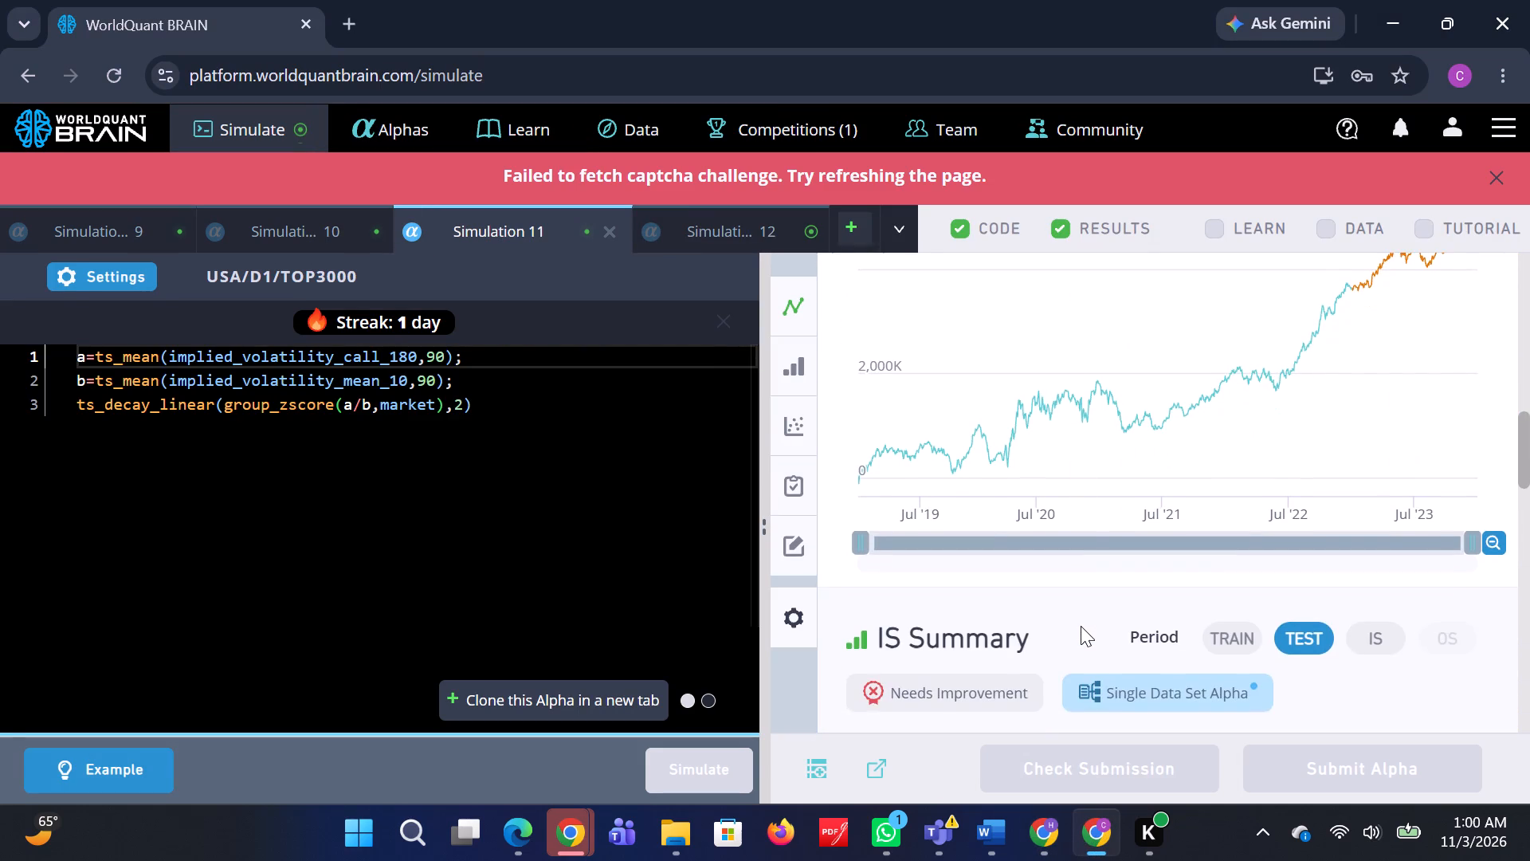
pyautogui.scroll(-6, 1081, 626)
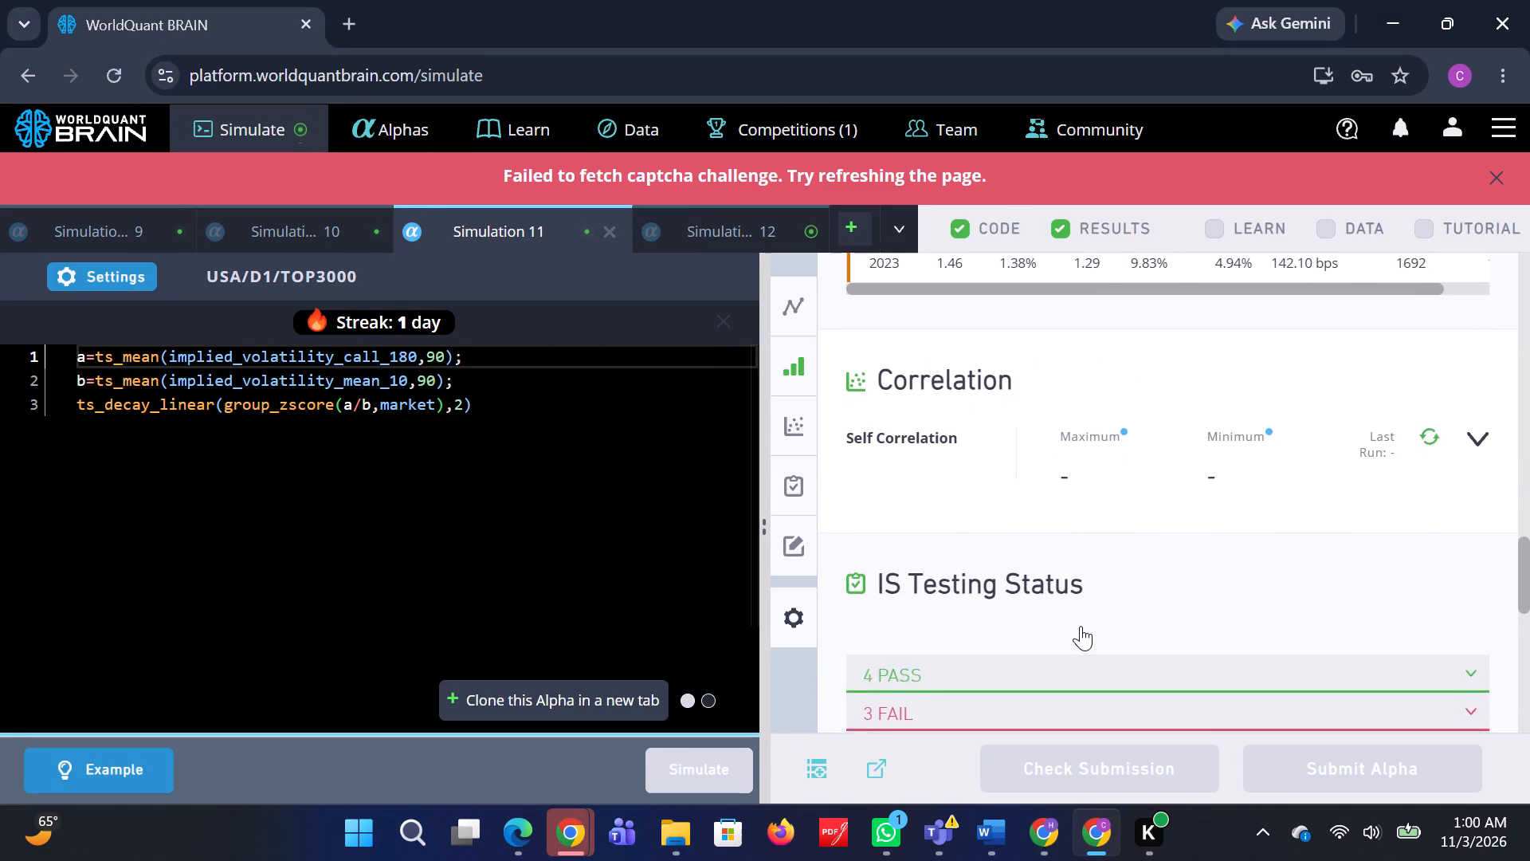
pyautogui.scroll(-2, 1081, 626)
pyautogui.click(1069, 607)
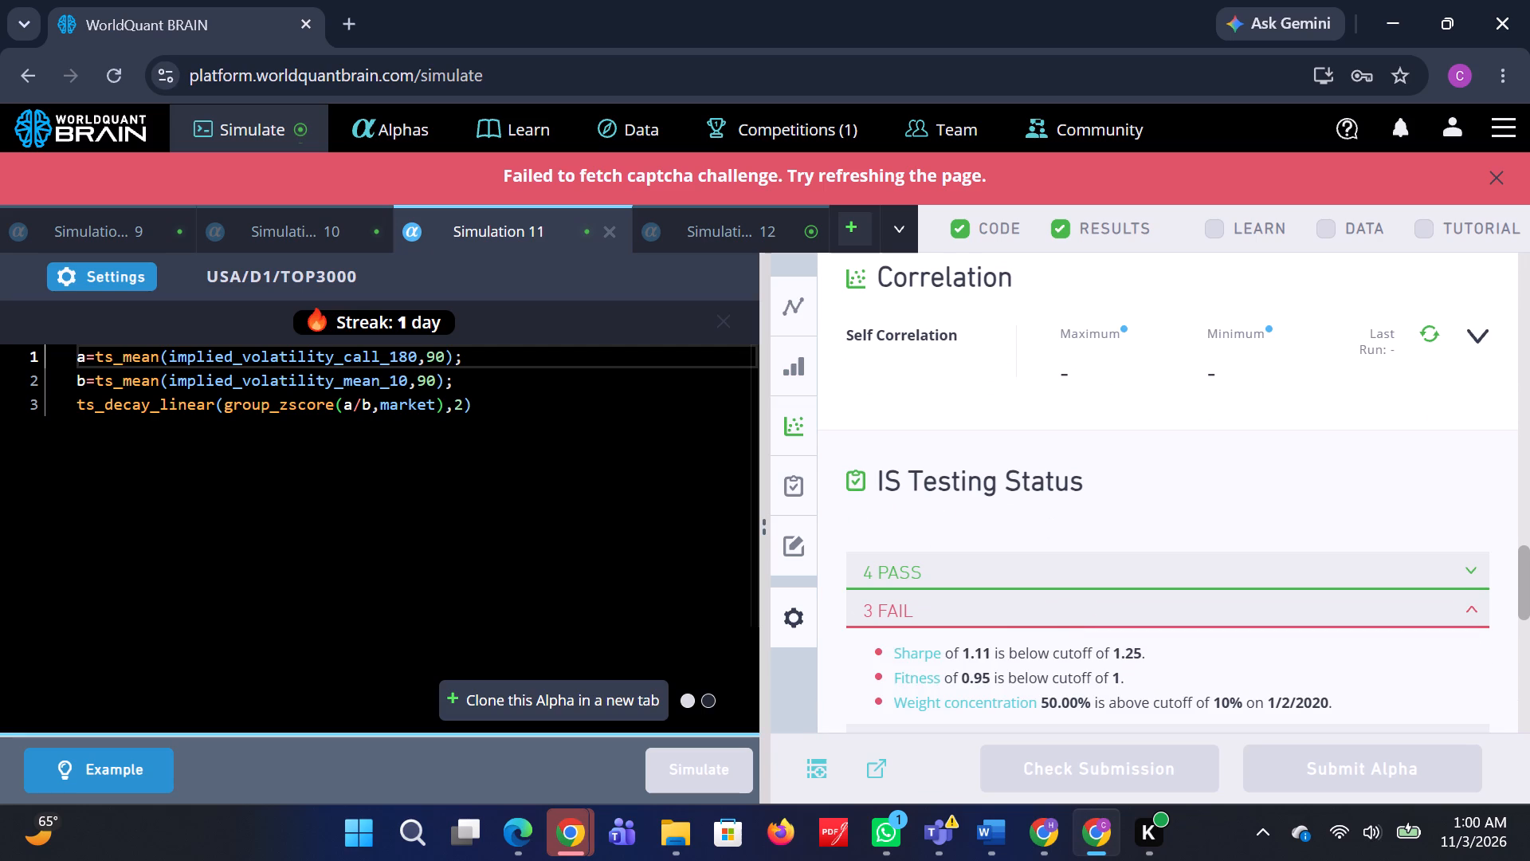
# Change the ts_decay_linear window in Simulation 11's expression to 9 and simulate the alpha again.
pyautogui.click(460, 399)
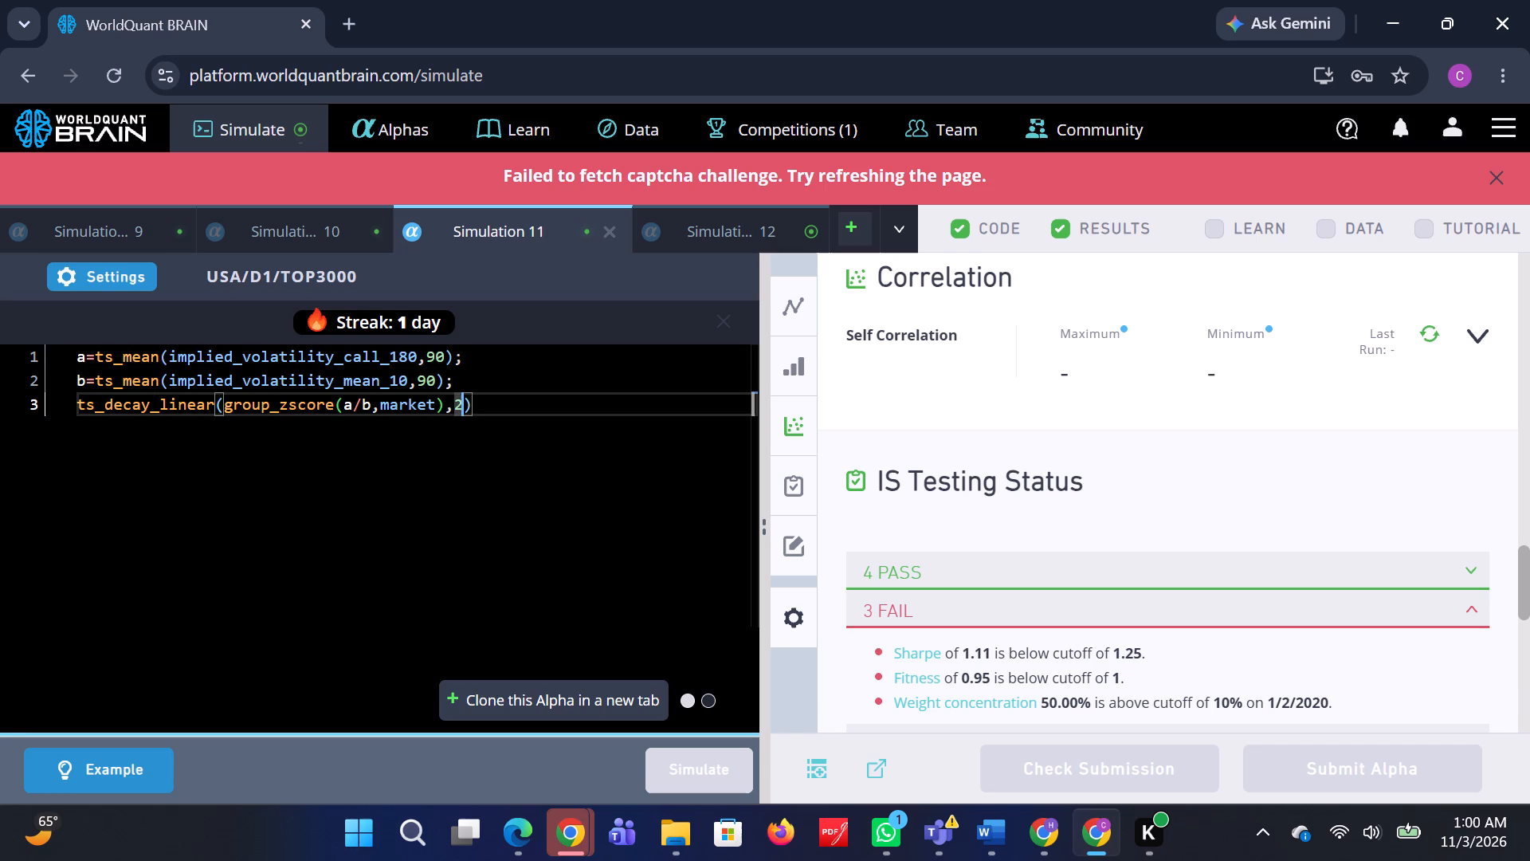
pyautogui.press('BackSpace')
pyautogui.write('90')
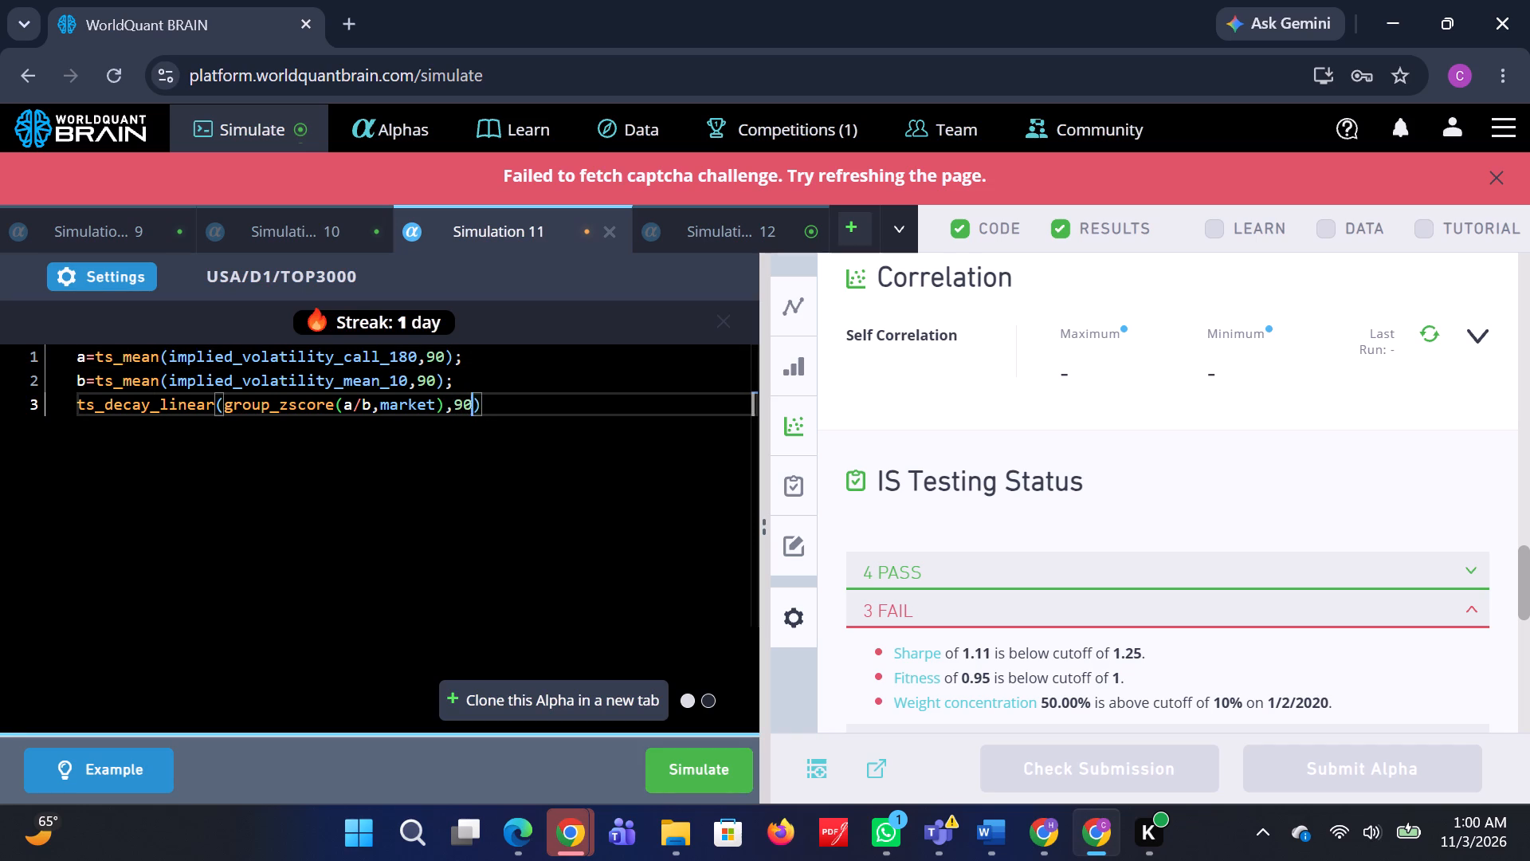
pyautogui.press('BackSpace')
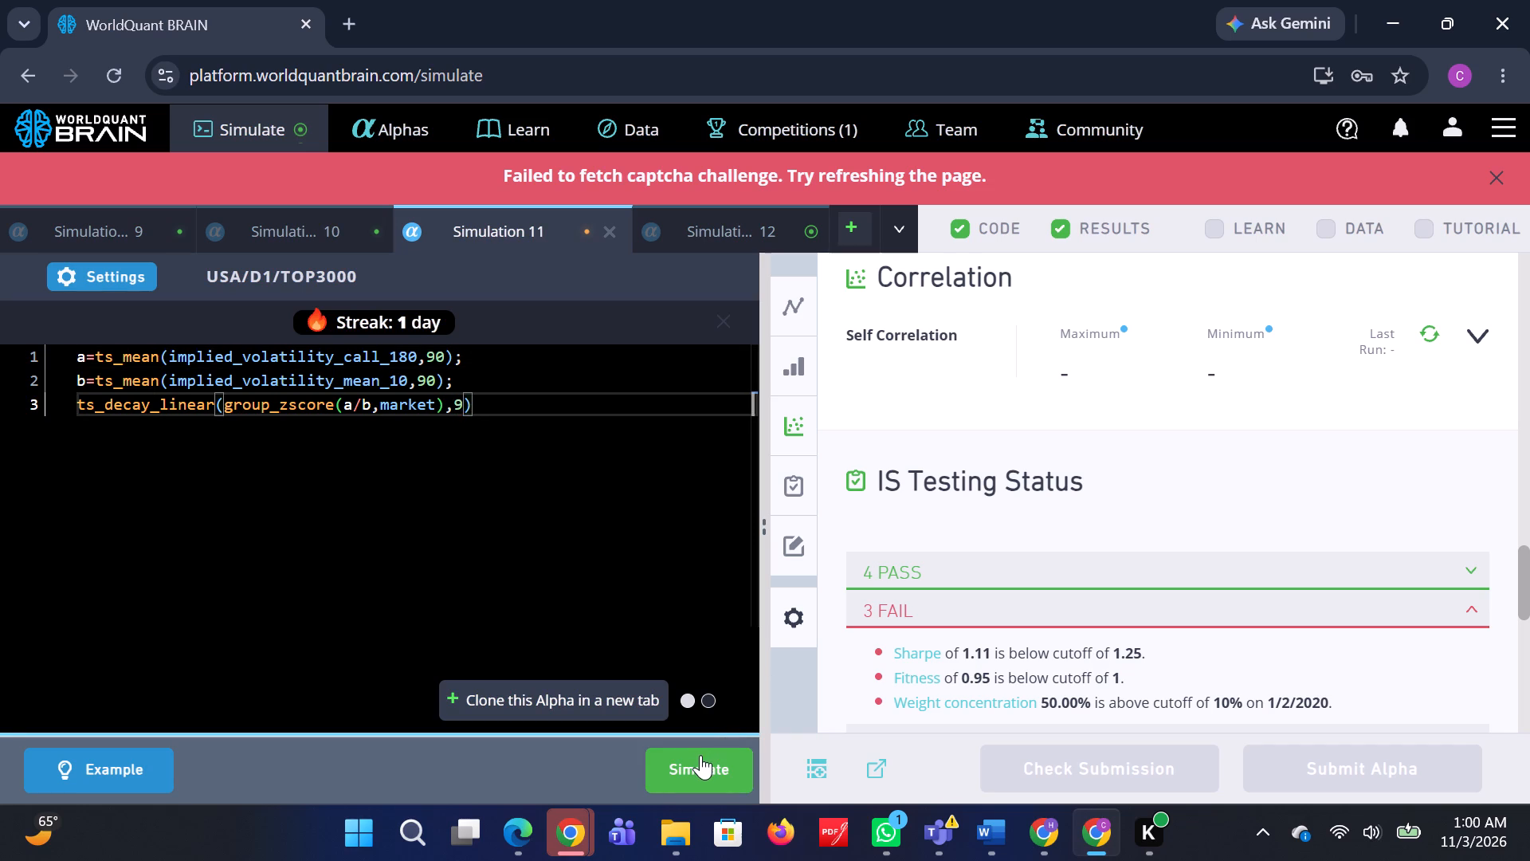
pyautogui.click(700, 755)
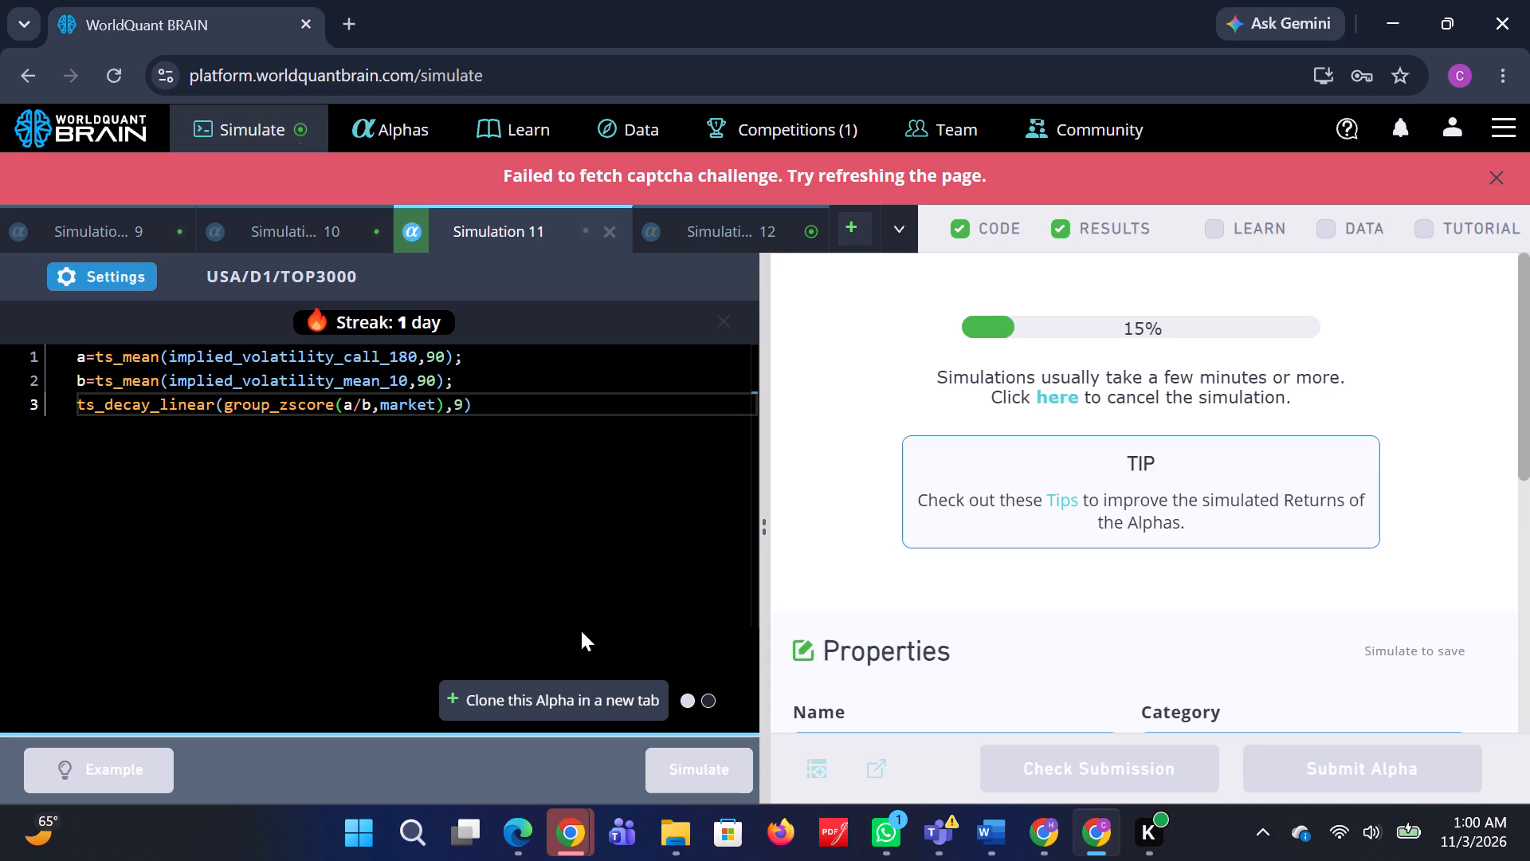
# Show Simulation 12's test period, review its results and expand the failed IS test.
pyautogui.click(702, 235)
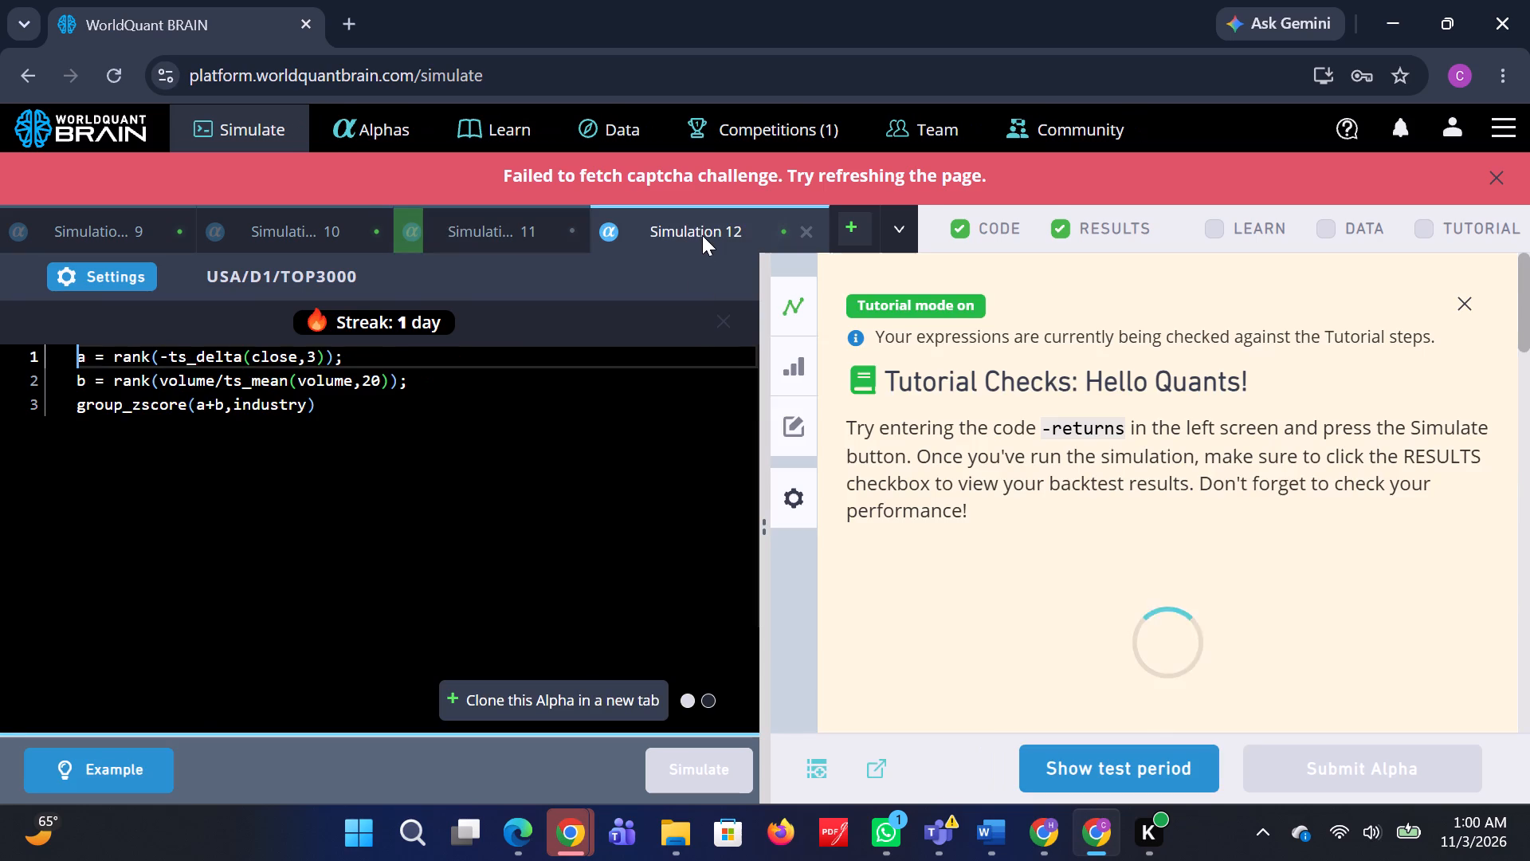
pyautogui.click(1049, 755)
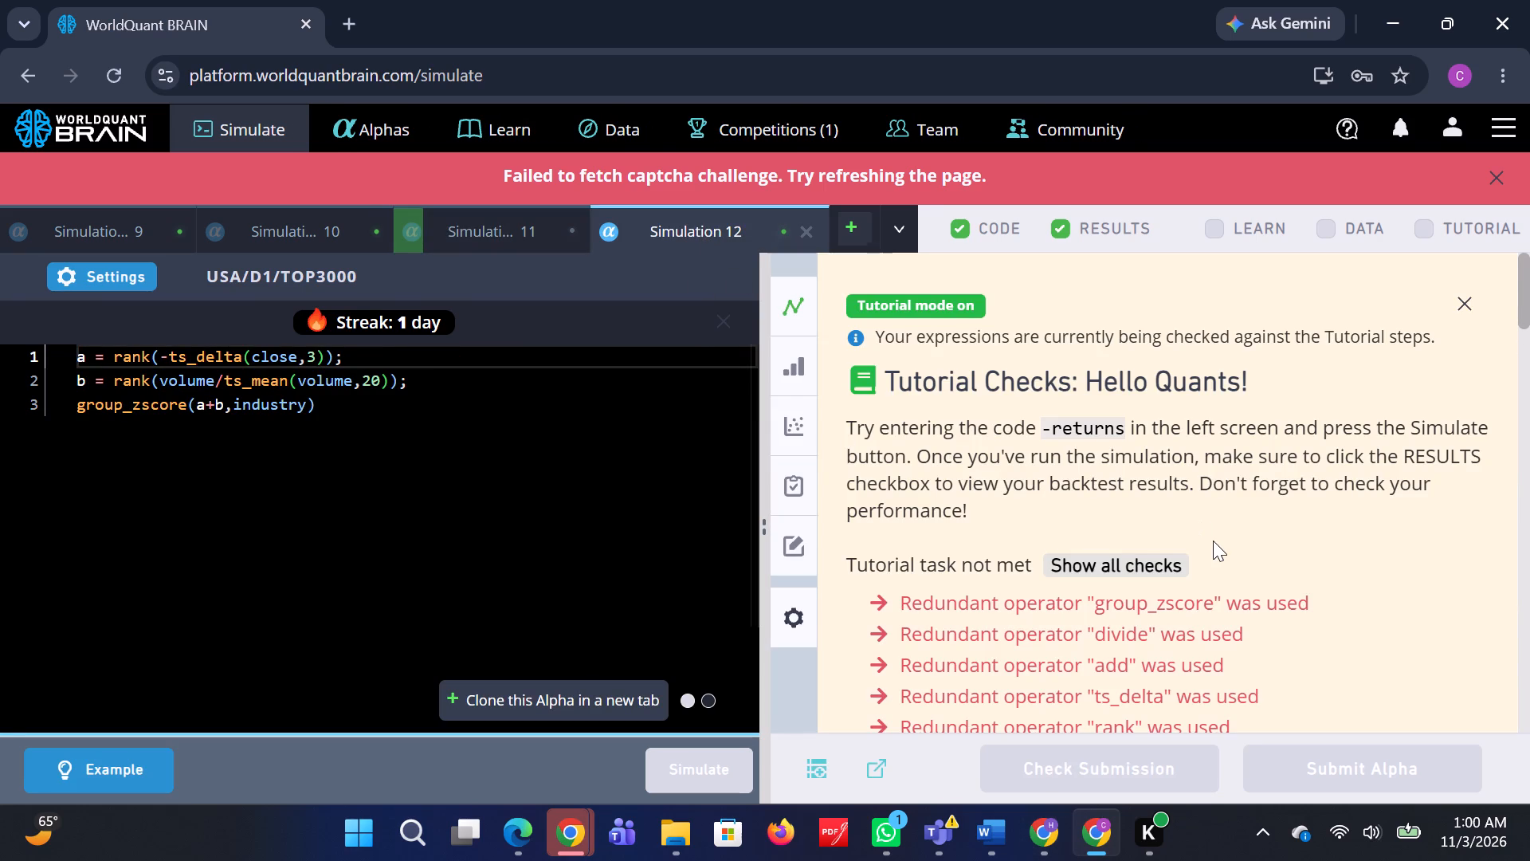
pyautogui.scroll(-5, 1213, 541)
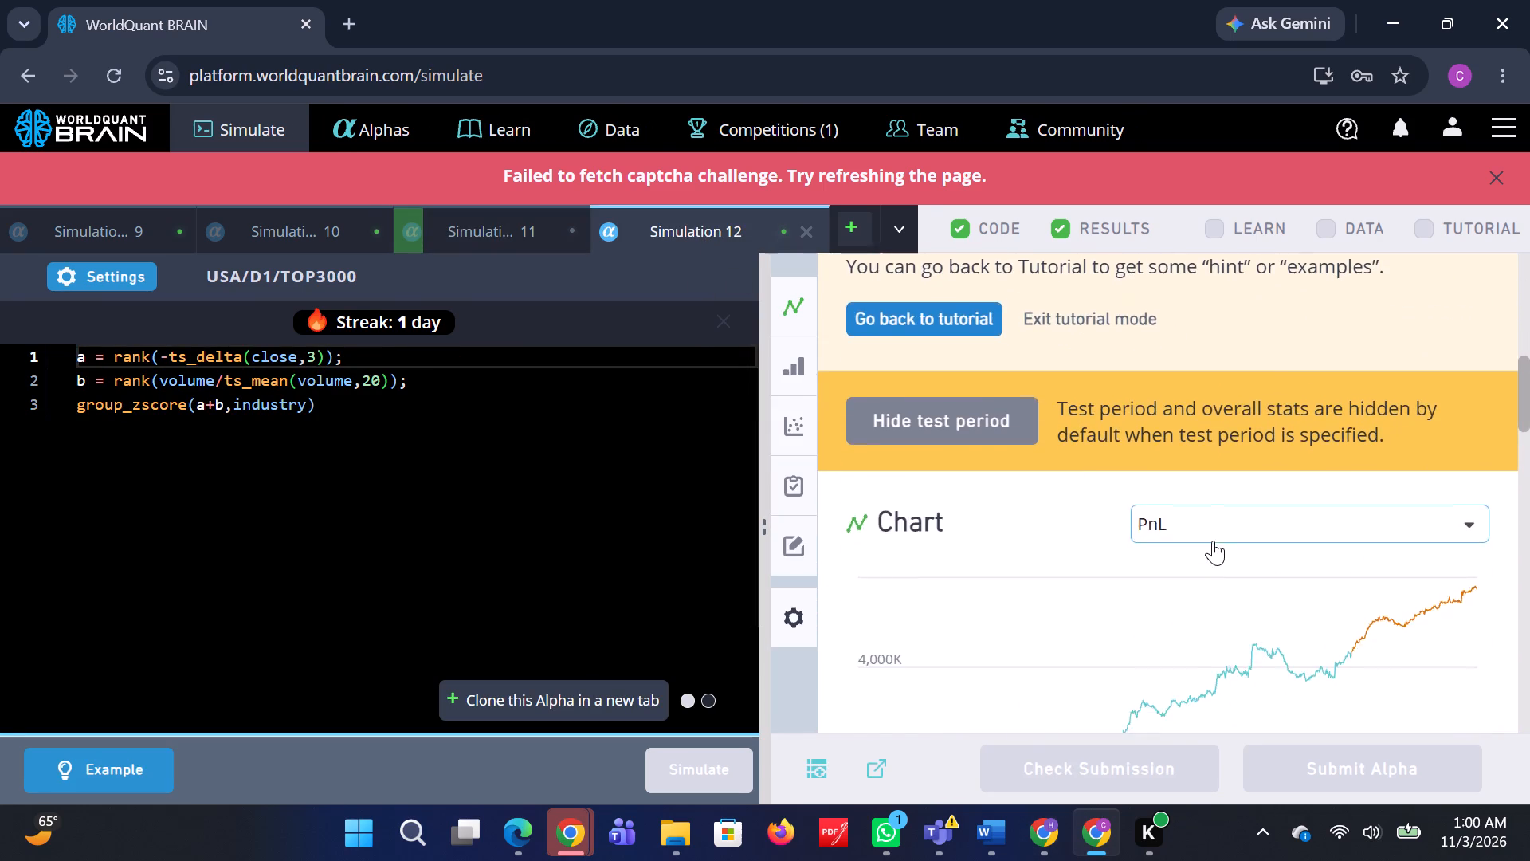
pyautogui.scroll(-4, 1213, 541)
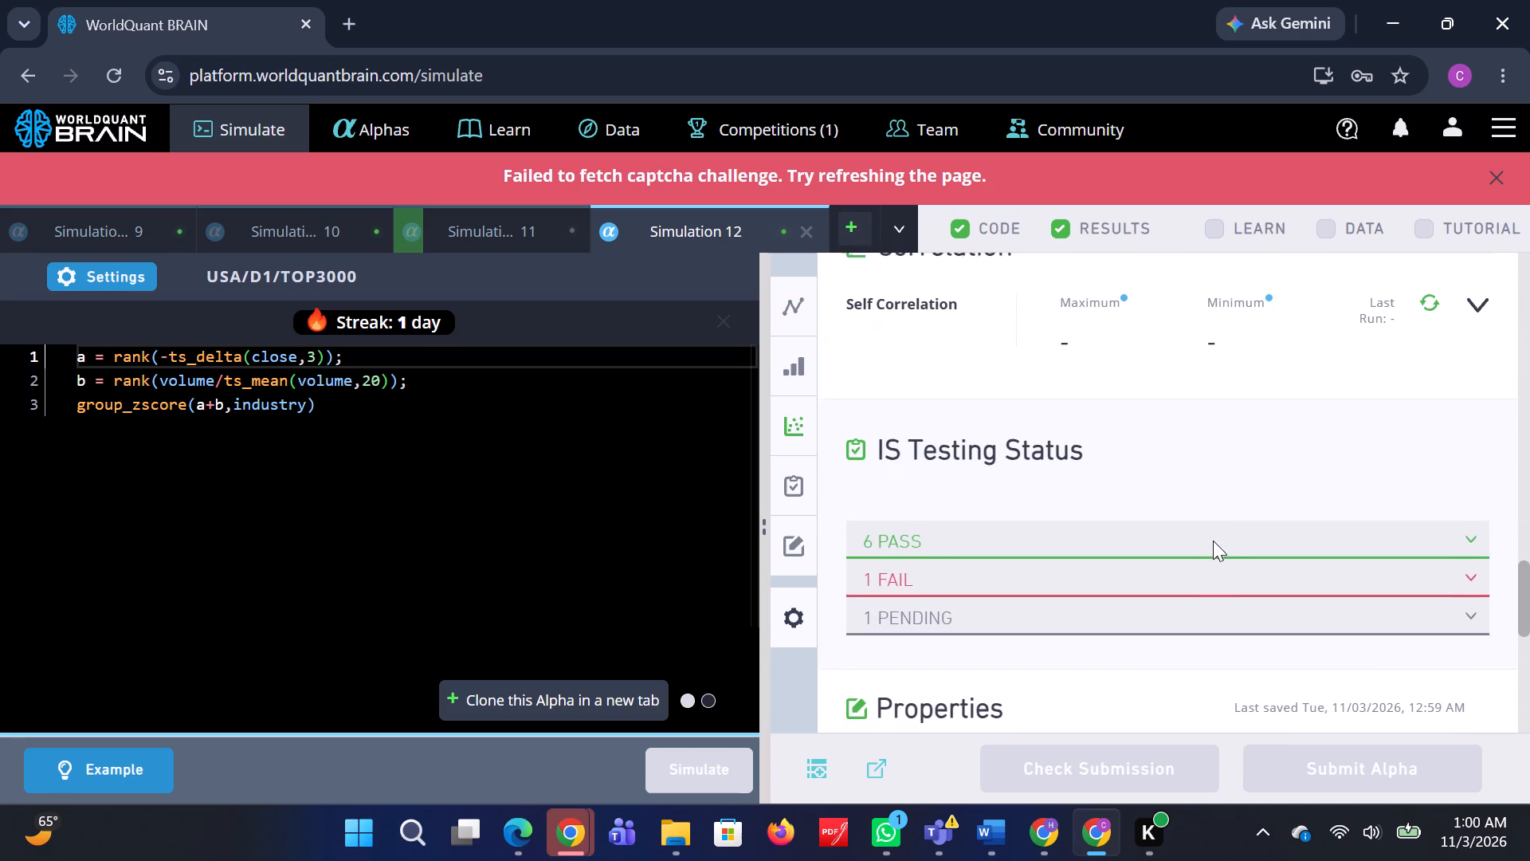
pyautogui.scroll(-2, 1213, 541)
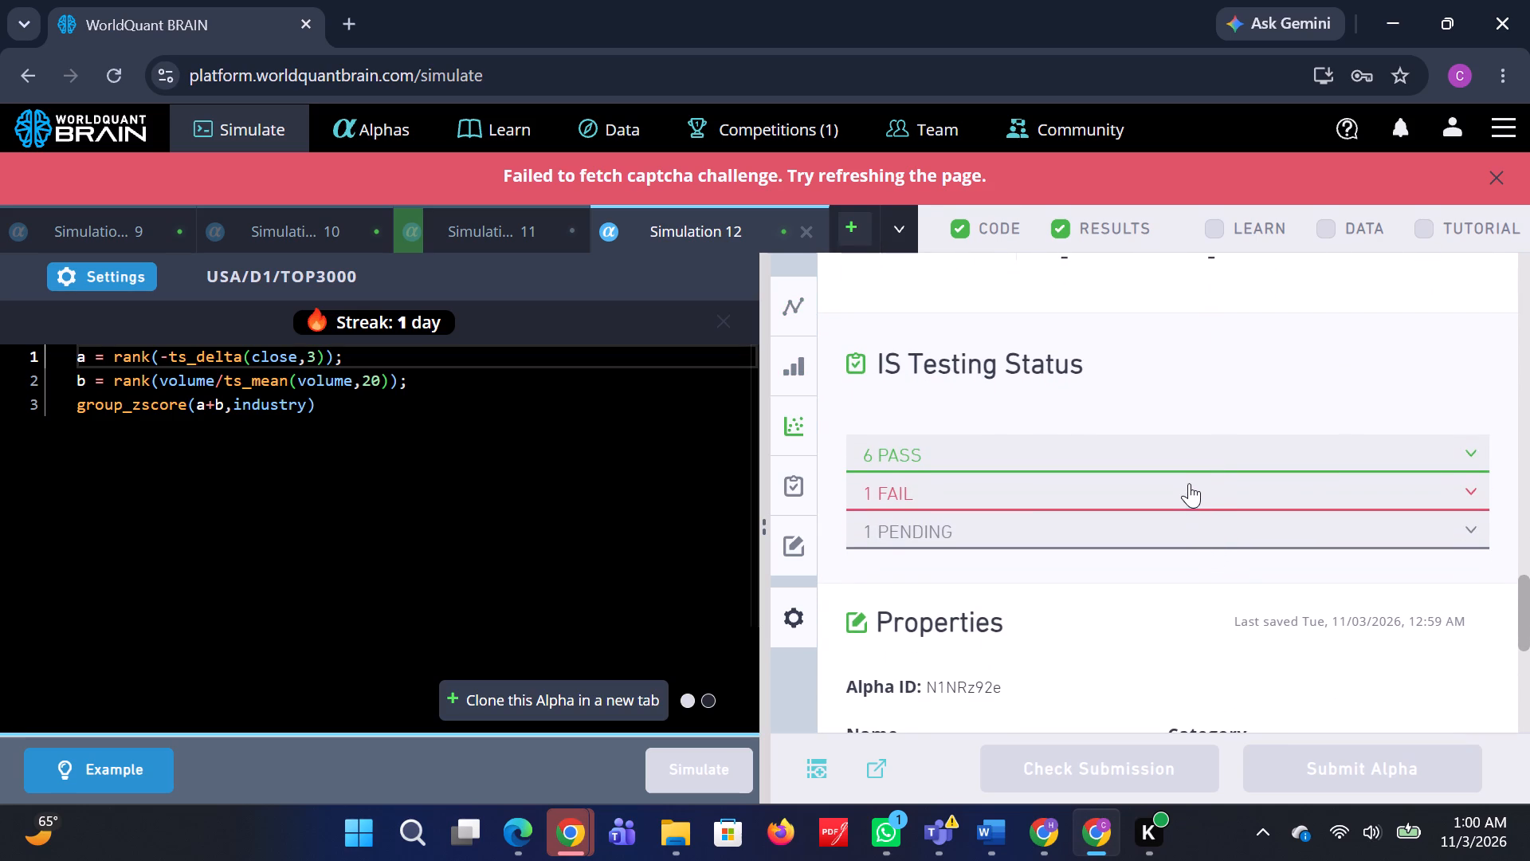
pyautogui.click(1189, 481)
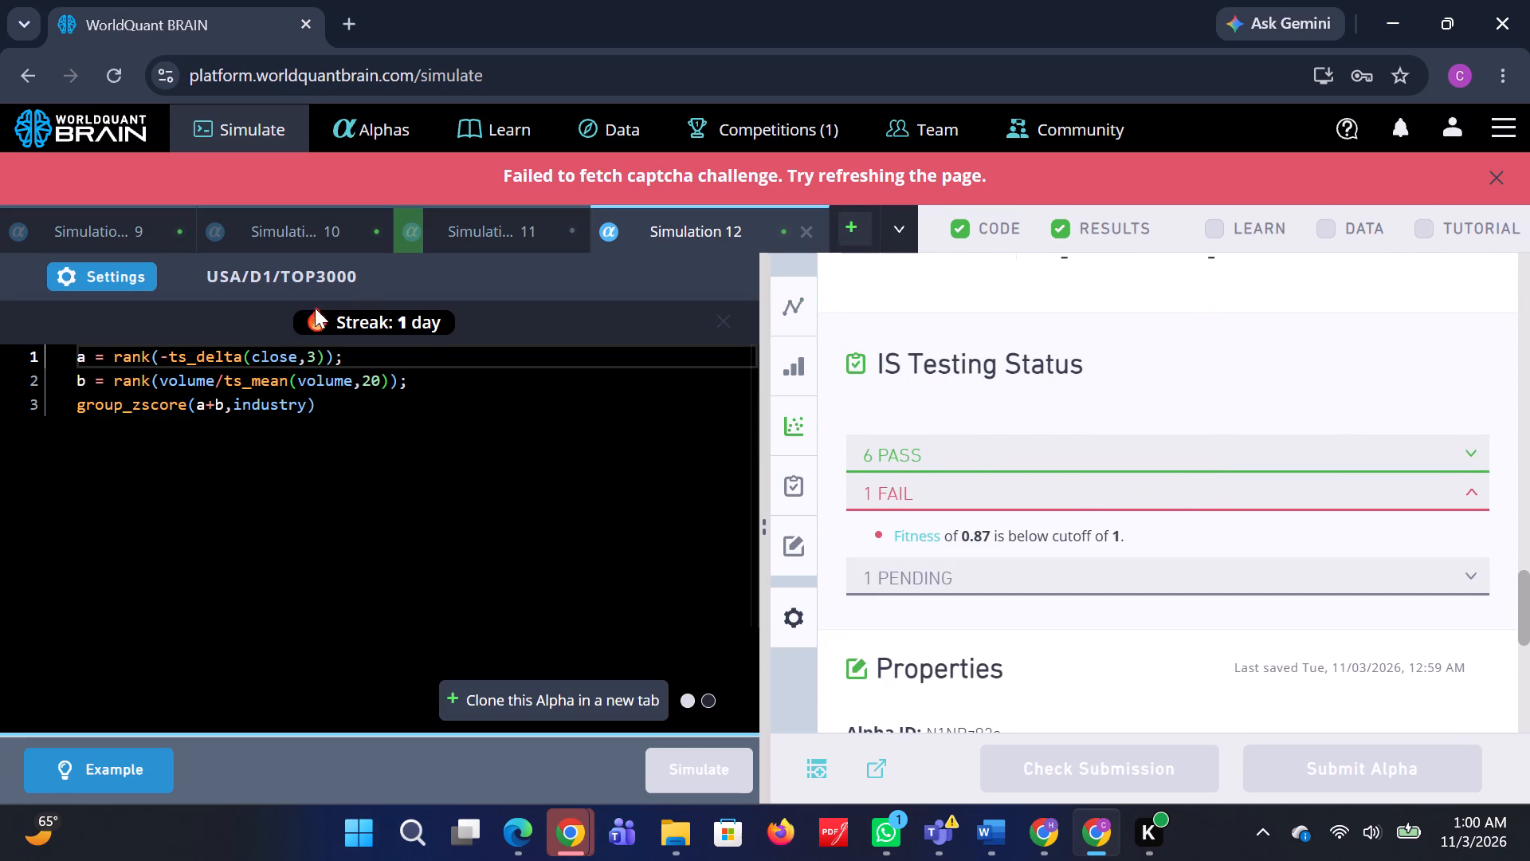
# Set the decay of Simulation 12 to 20, apply the settings and simulate the alpha again.
pyautogui.click(125, 287)
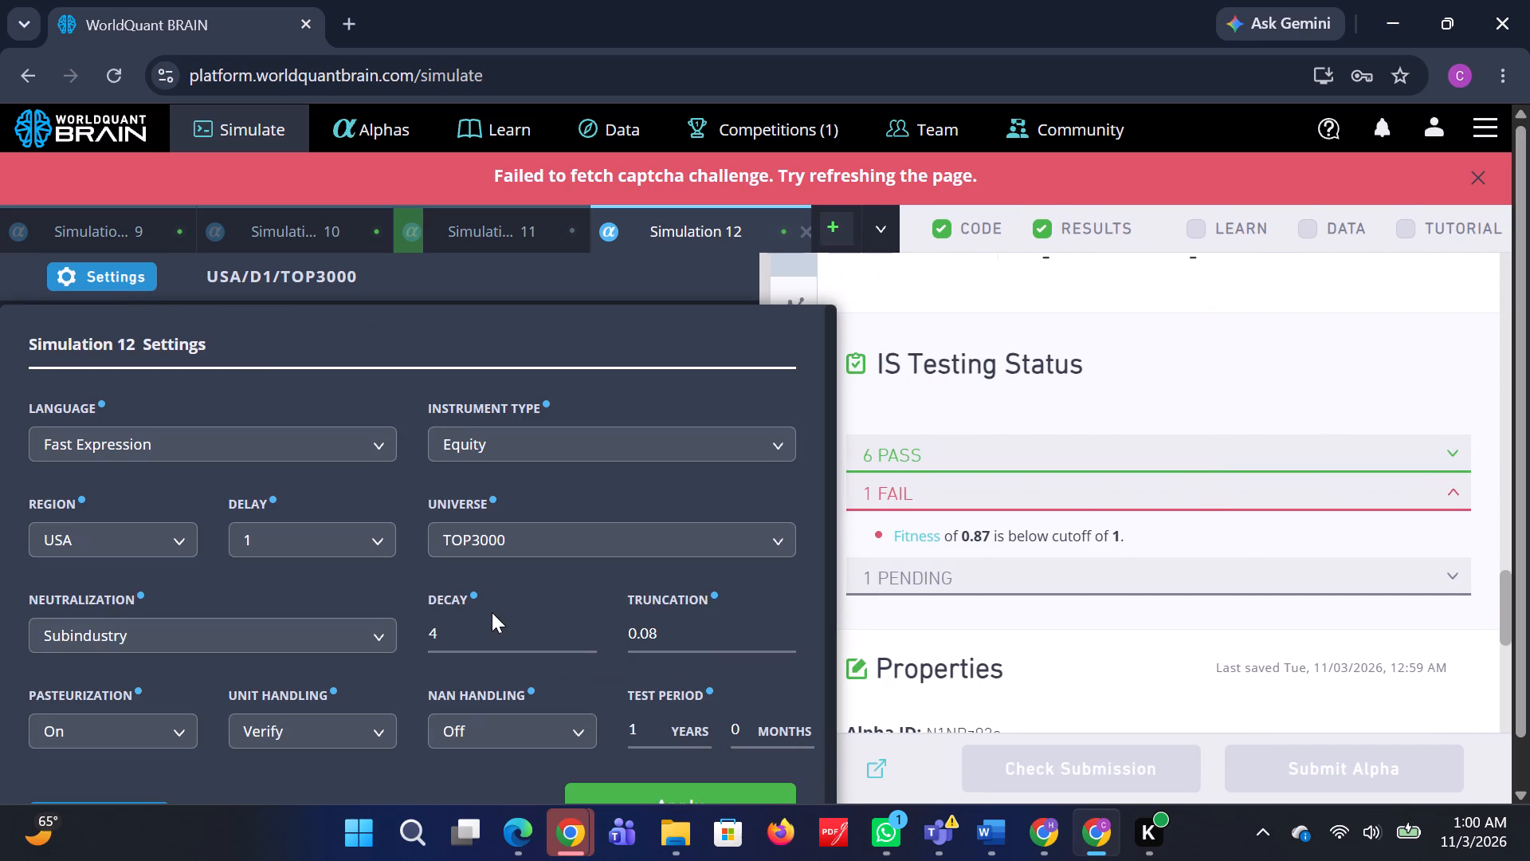
pyautogui.click(470, 619)
pyautogui.press('BackSpace')
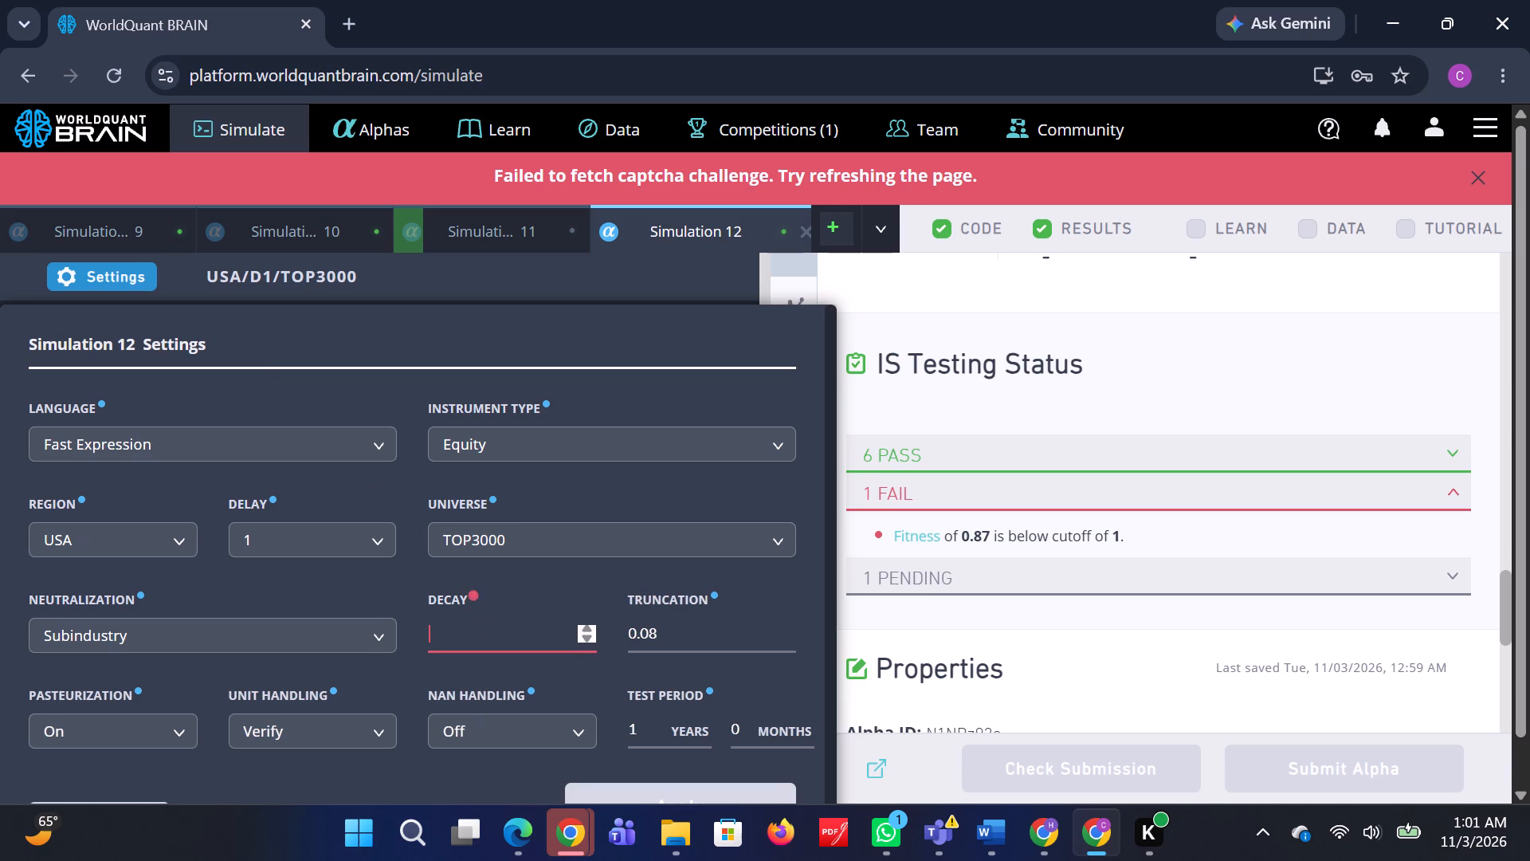
pyautogui.write('20')
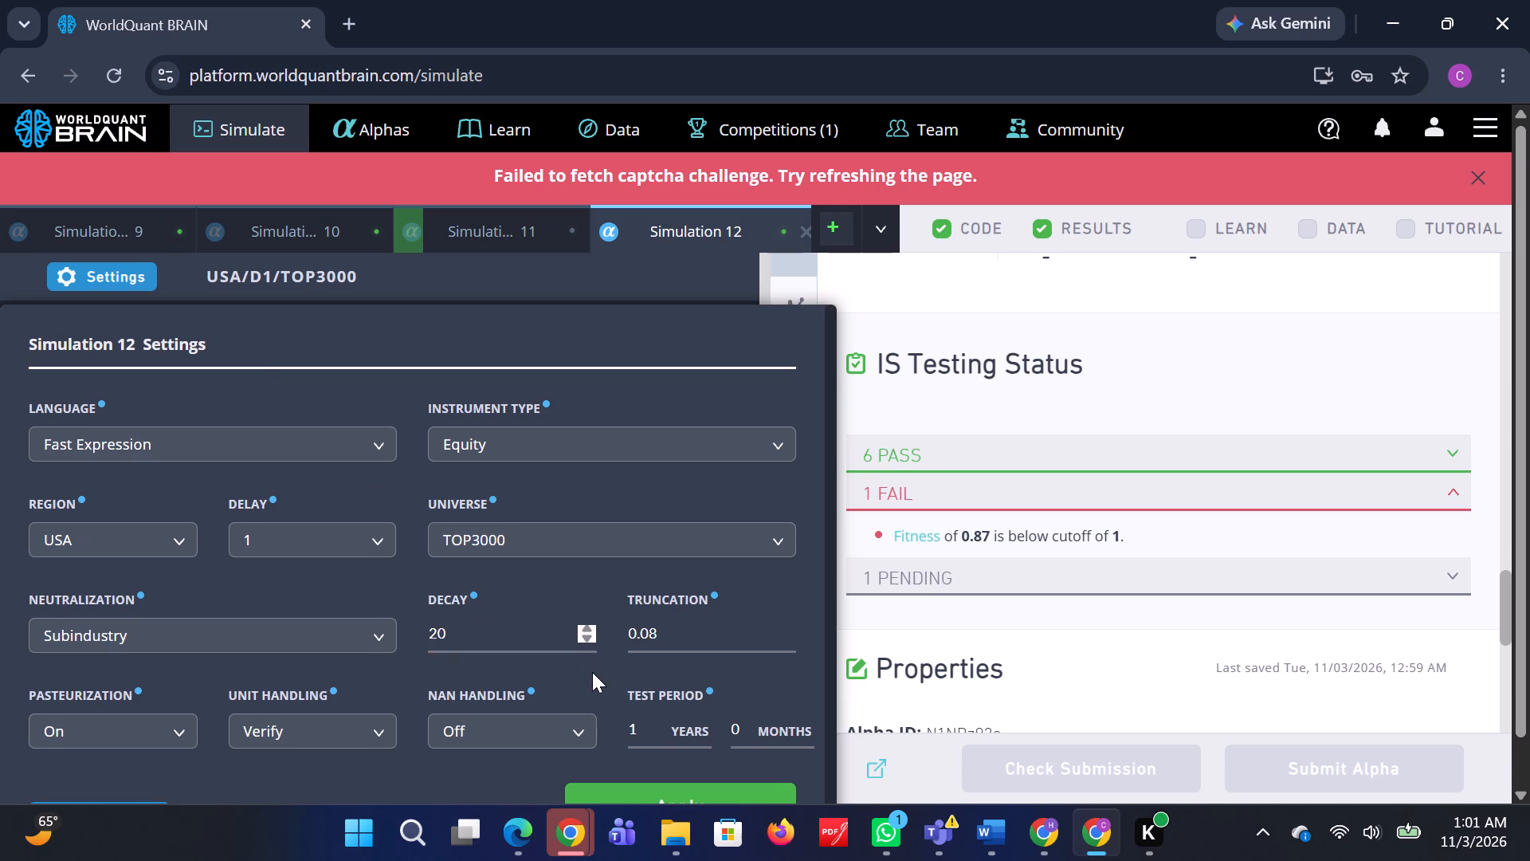
pyautogui.scroll(-1, 592, 672)
pyautogui.scroll(-1, 701, 659)
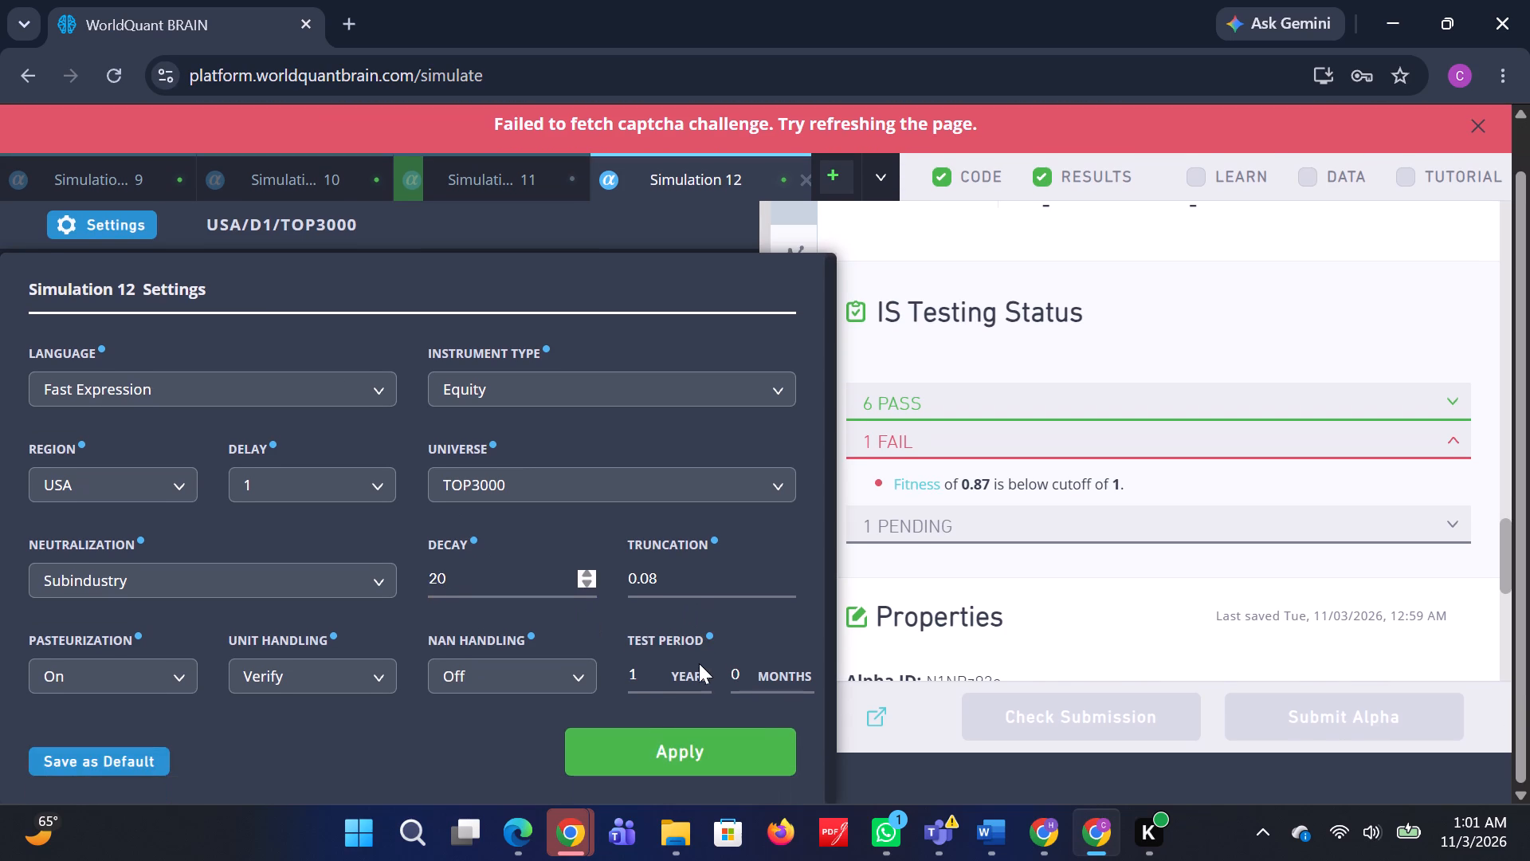
pyautogui.click(643, 737)
pyautogui.click(669, 765)
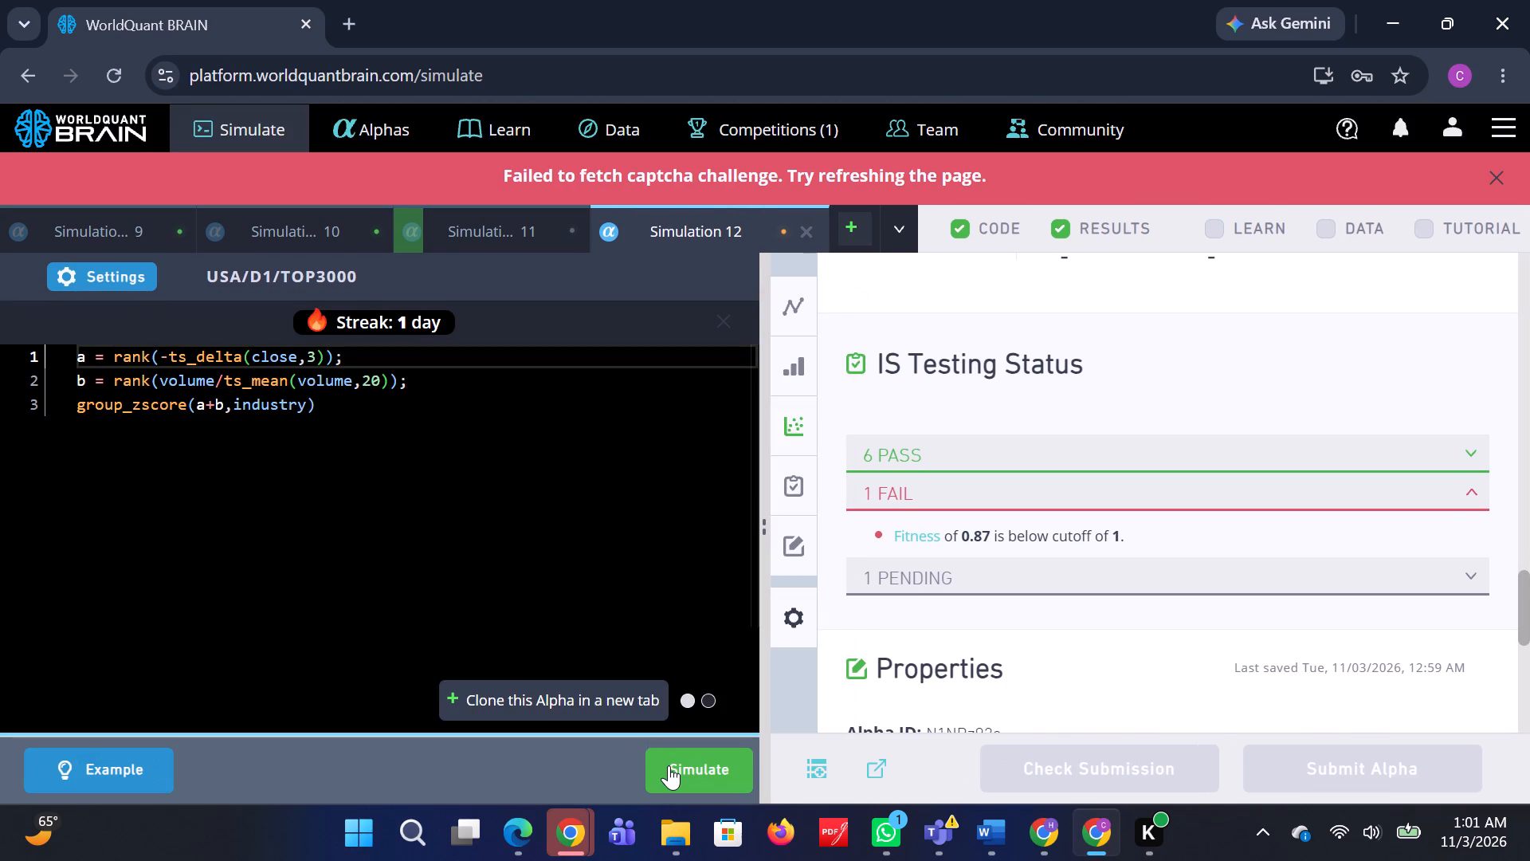
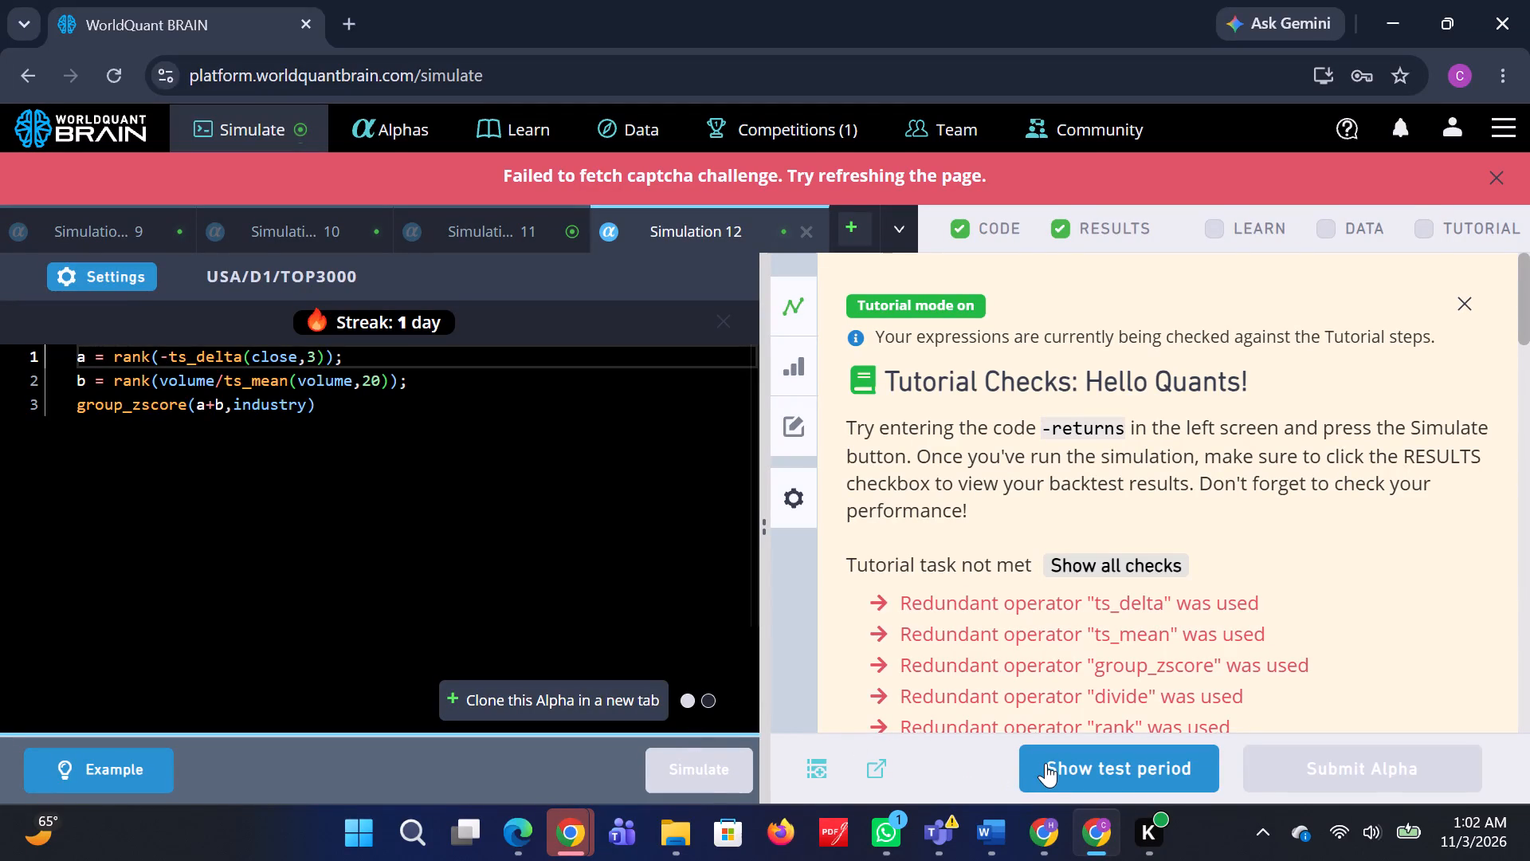
# Show Simulation 12's test period, run the submission check on the alpha and expand its failed IS test.
pyautogui.click(1089, 765)
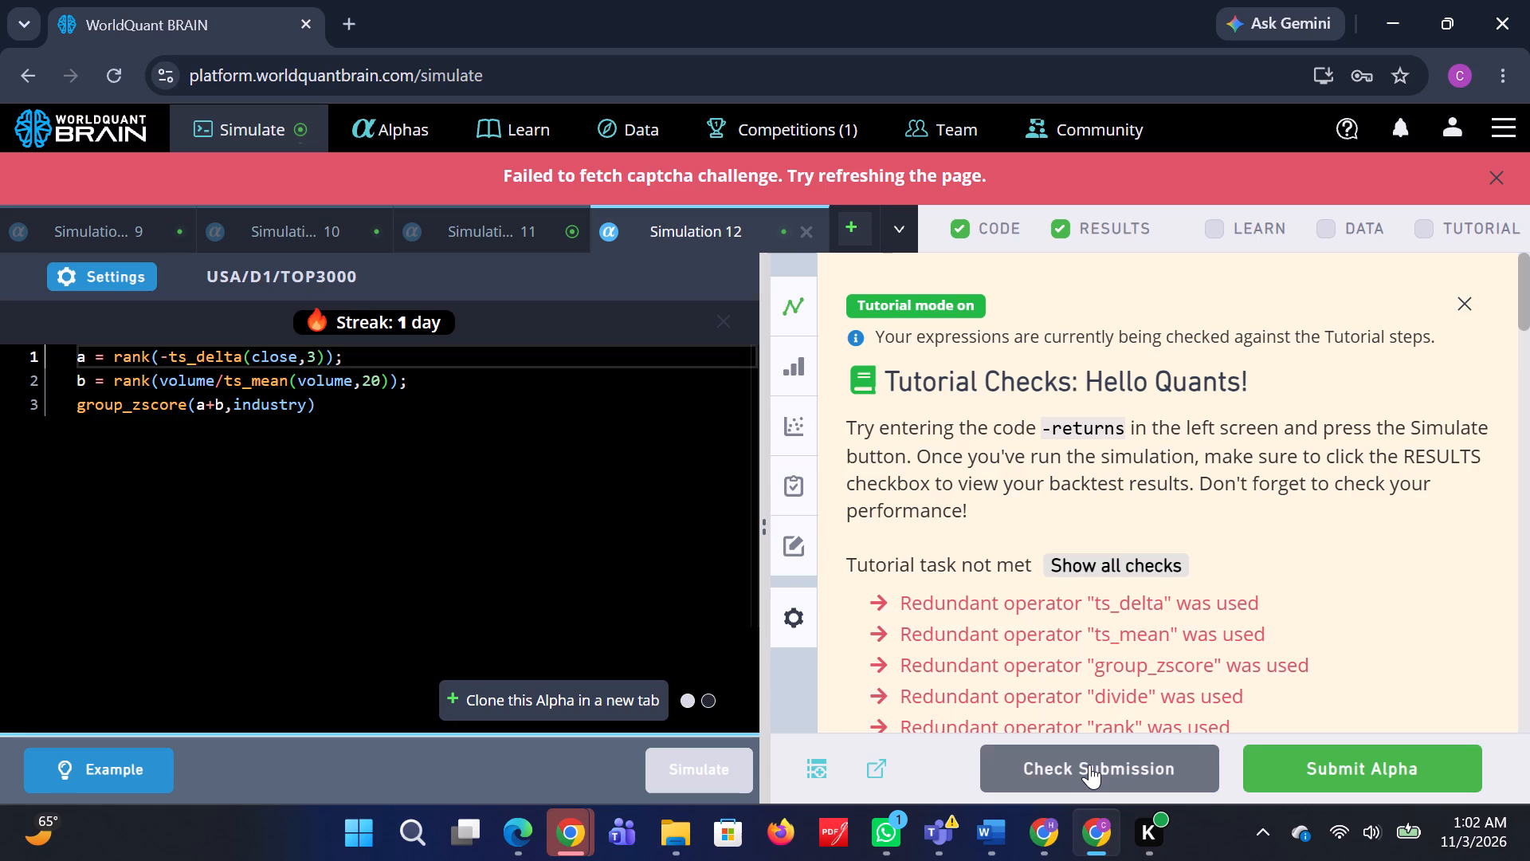
pyautogui.click(1089, 765)
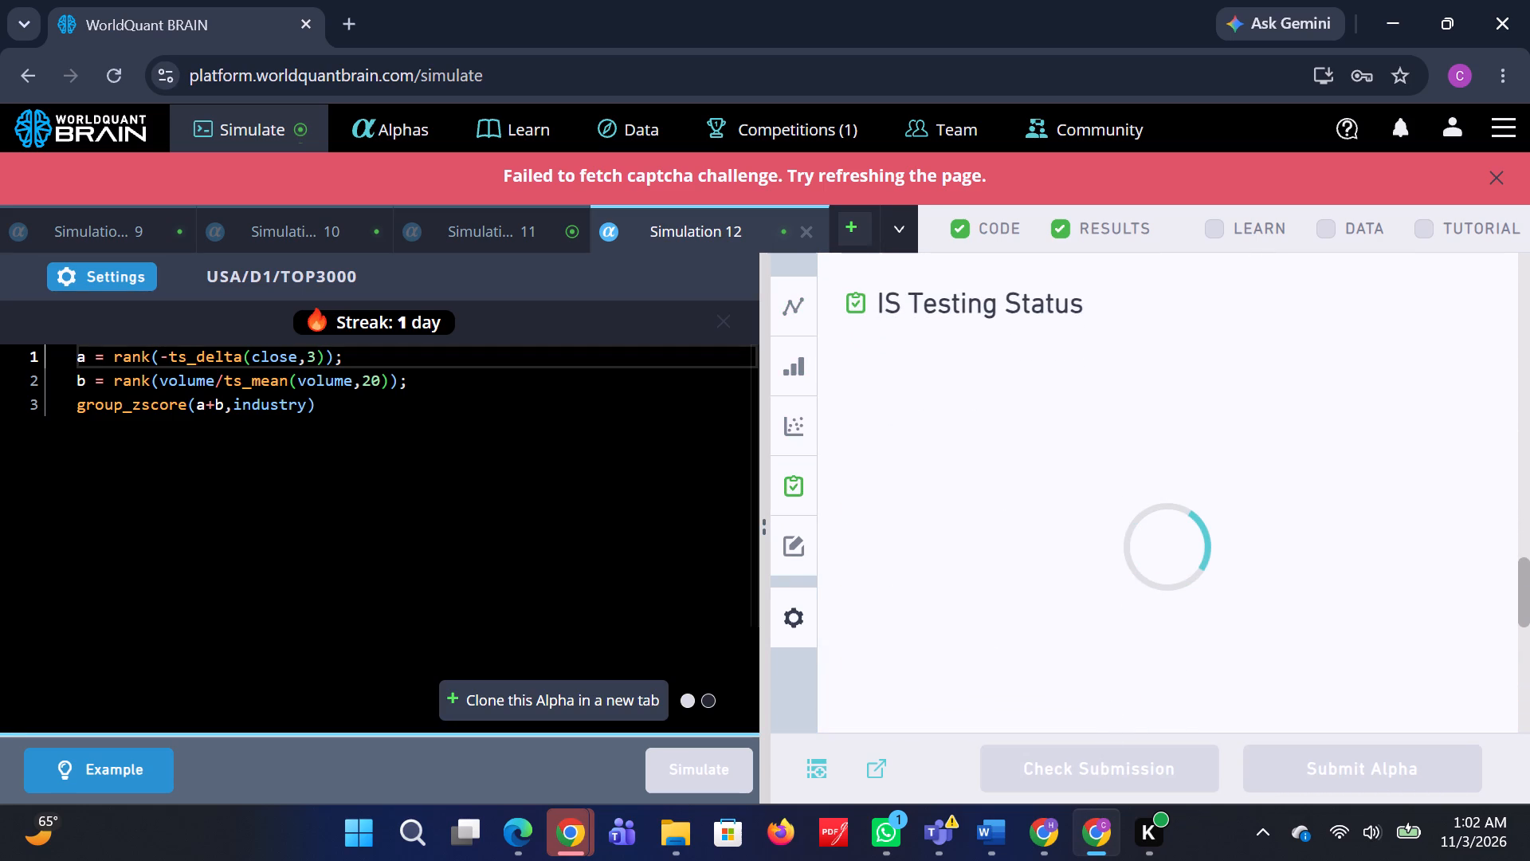
pyautogui.click(943, 428)
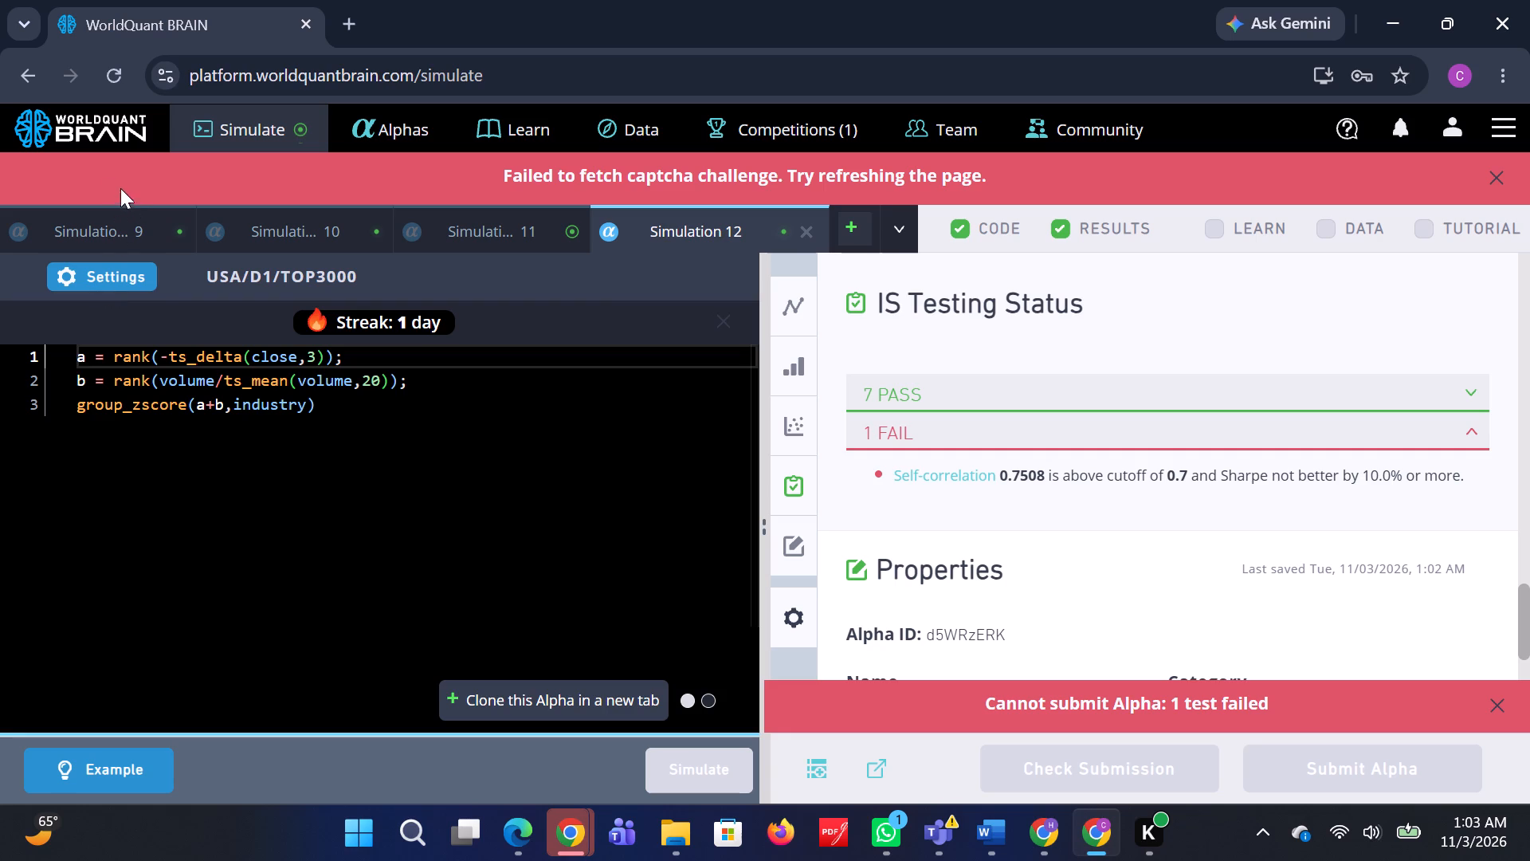
# Switch to Simulation 11 and show its test period to review the IS testing status.
pyautogui.click(520, 238)
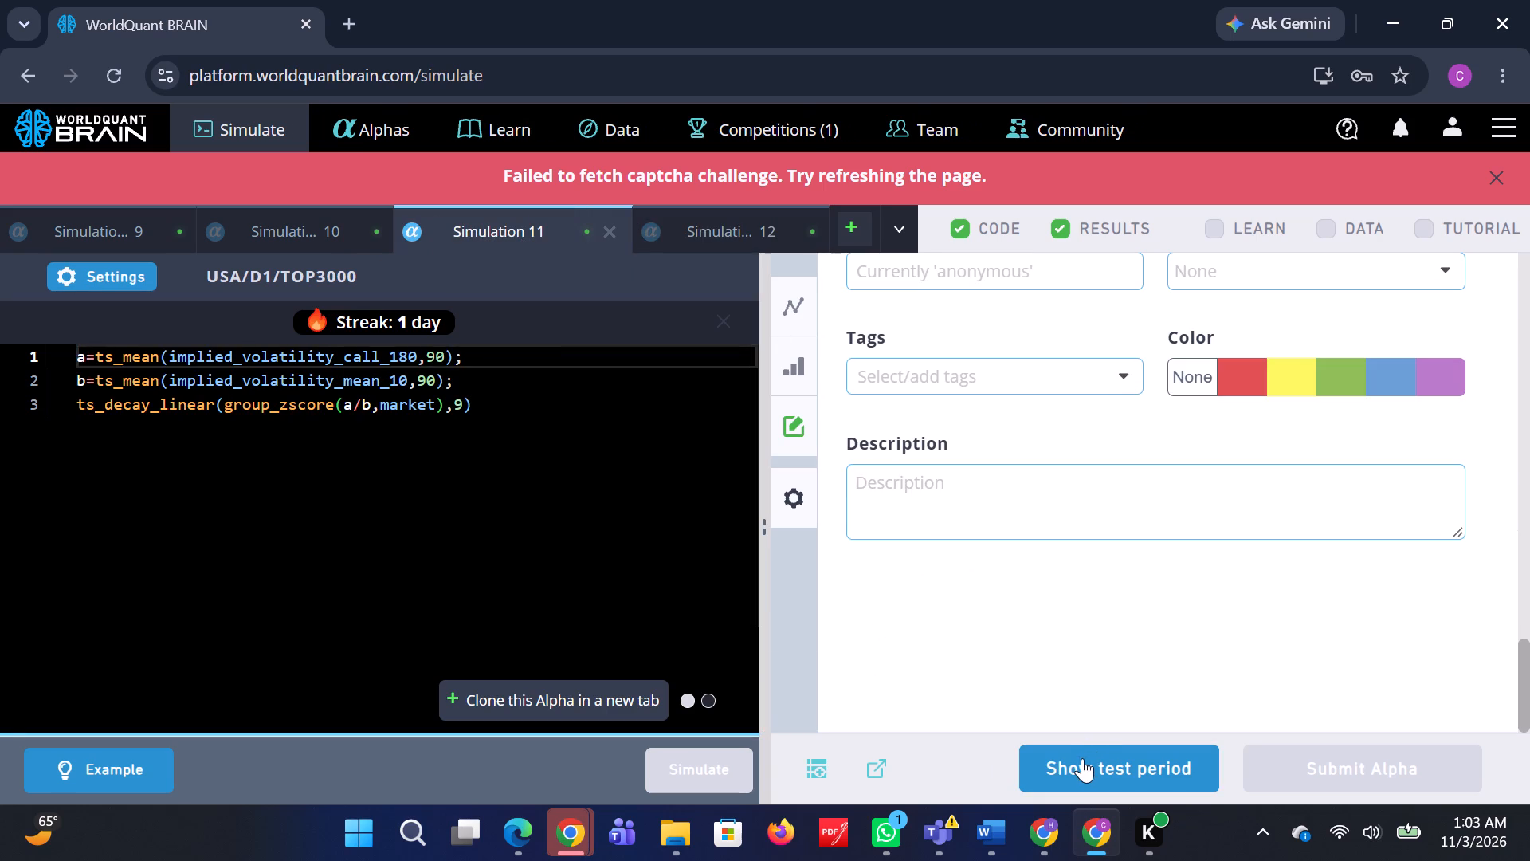
pyautogui.click(1082, 758)
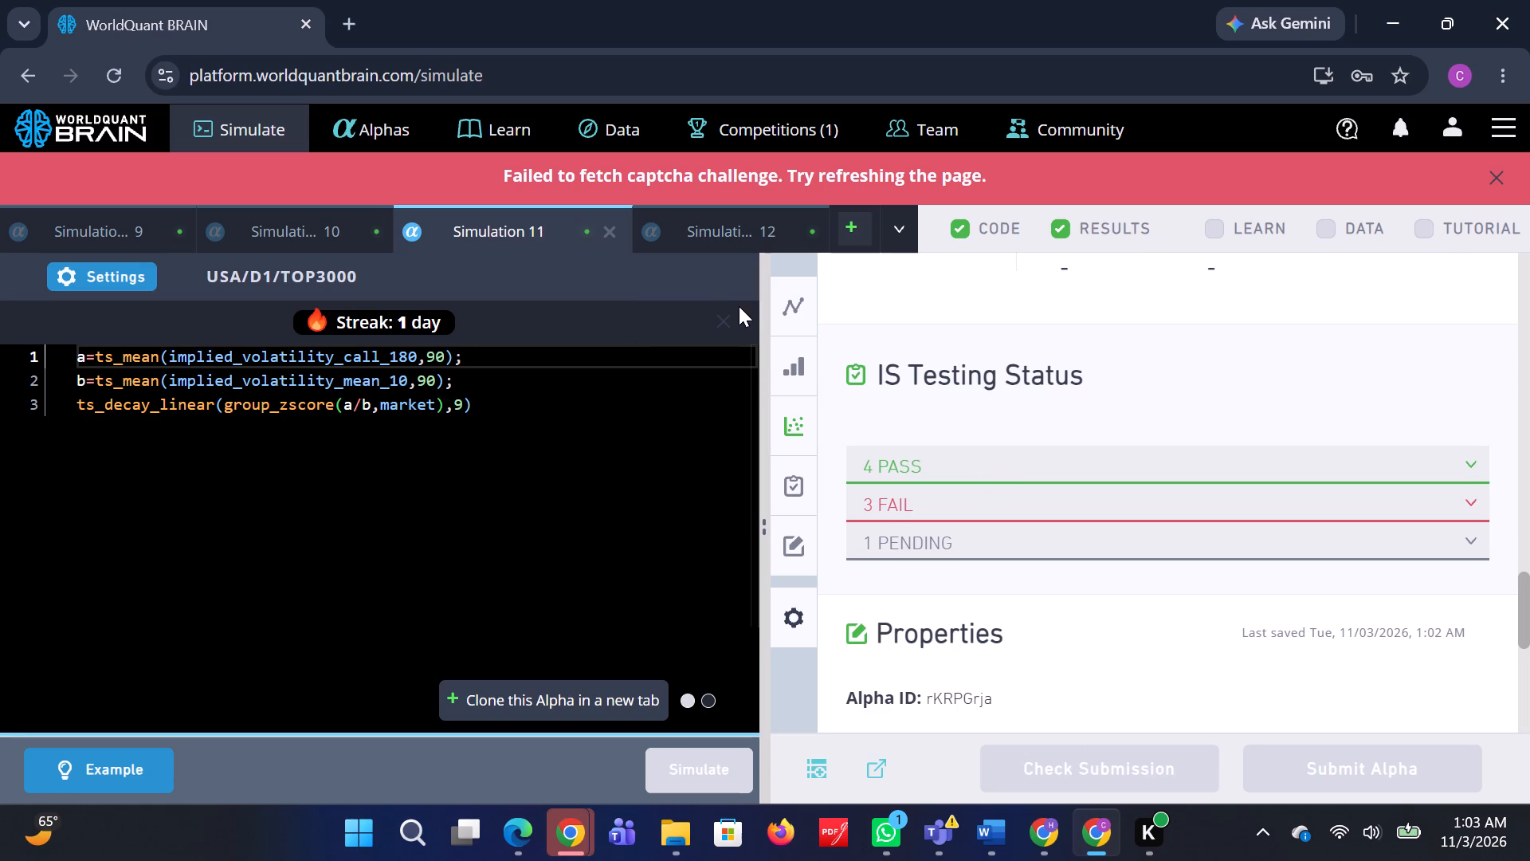
# Return to Simulation 12 and expand its failed IS test.
pyautogui.click(698, 238)
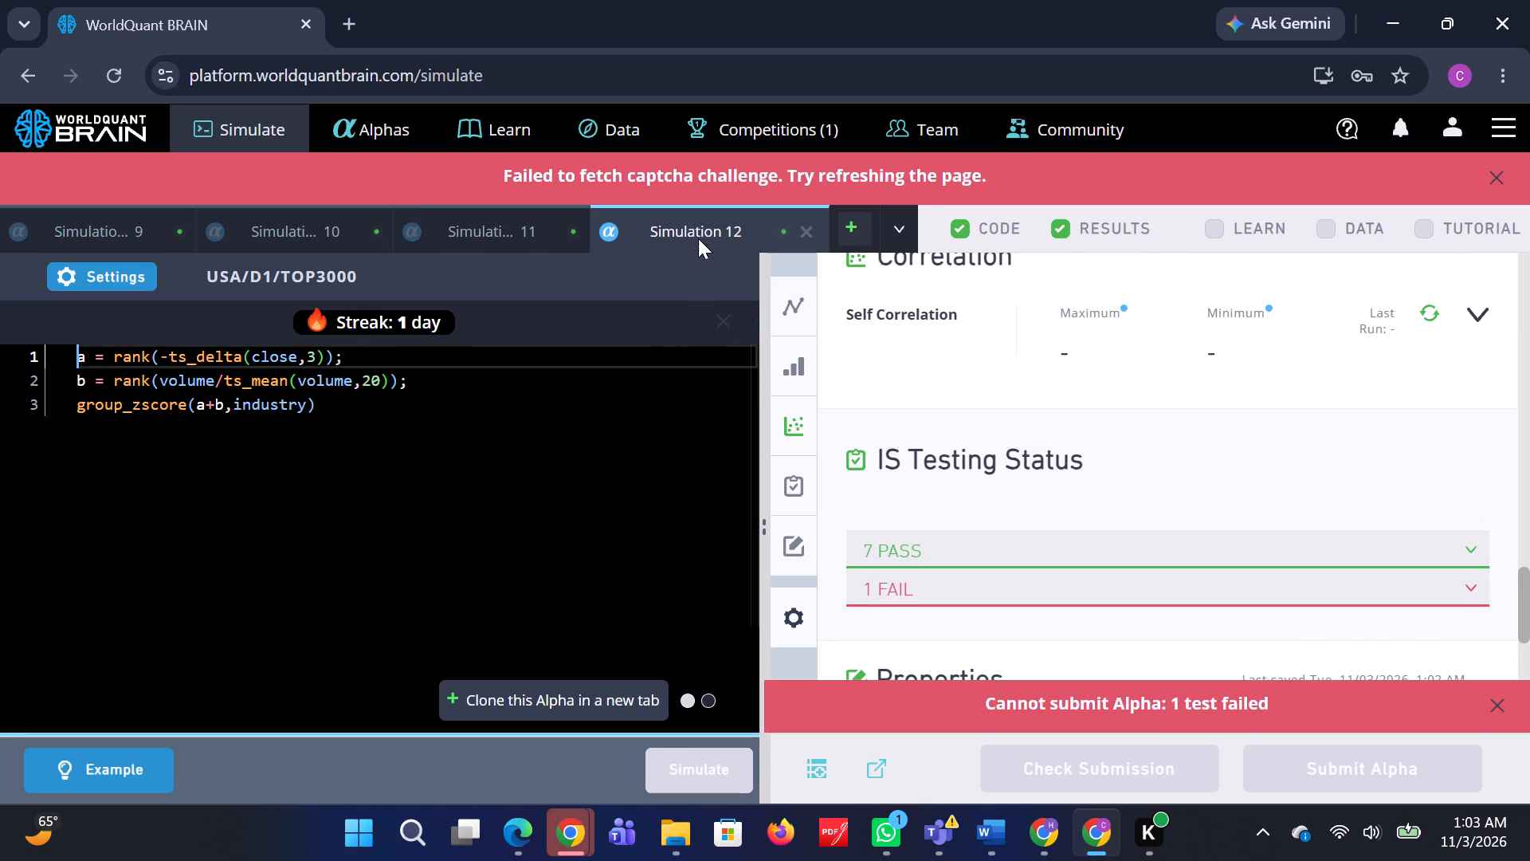
pyautogui.click(998, 537)
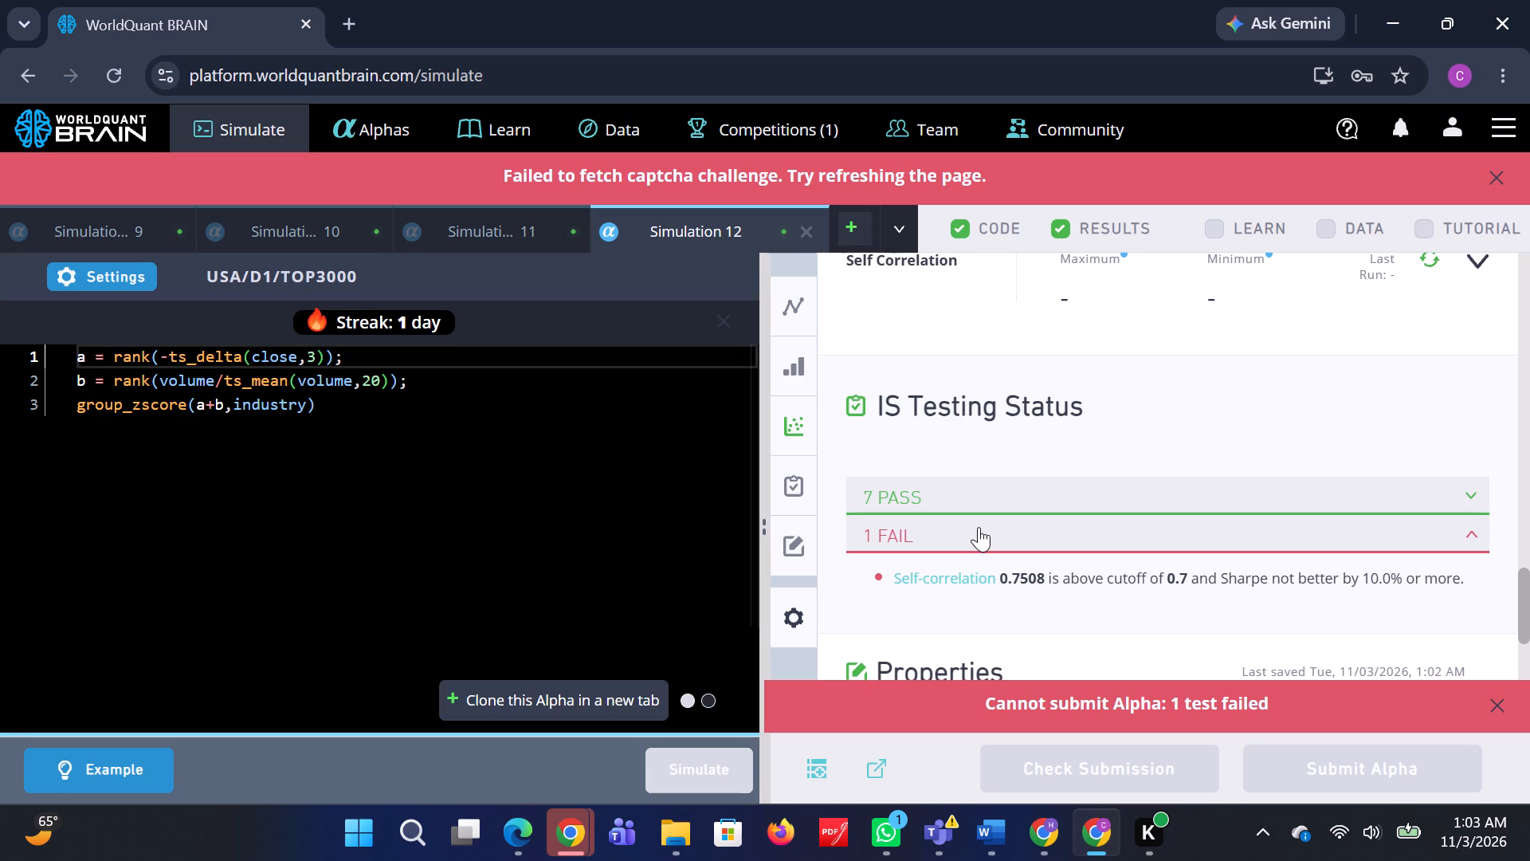
# Set the decay of Simulation 12 to 43, apply the settings and simulate the alpha again.
pyautogui.click(108, 291)
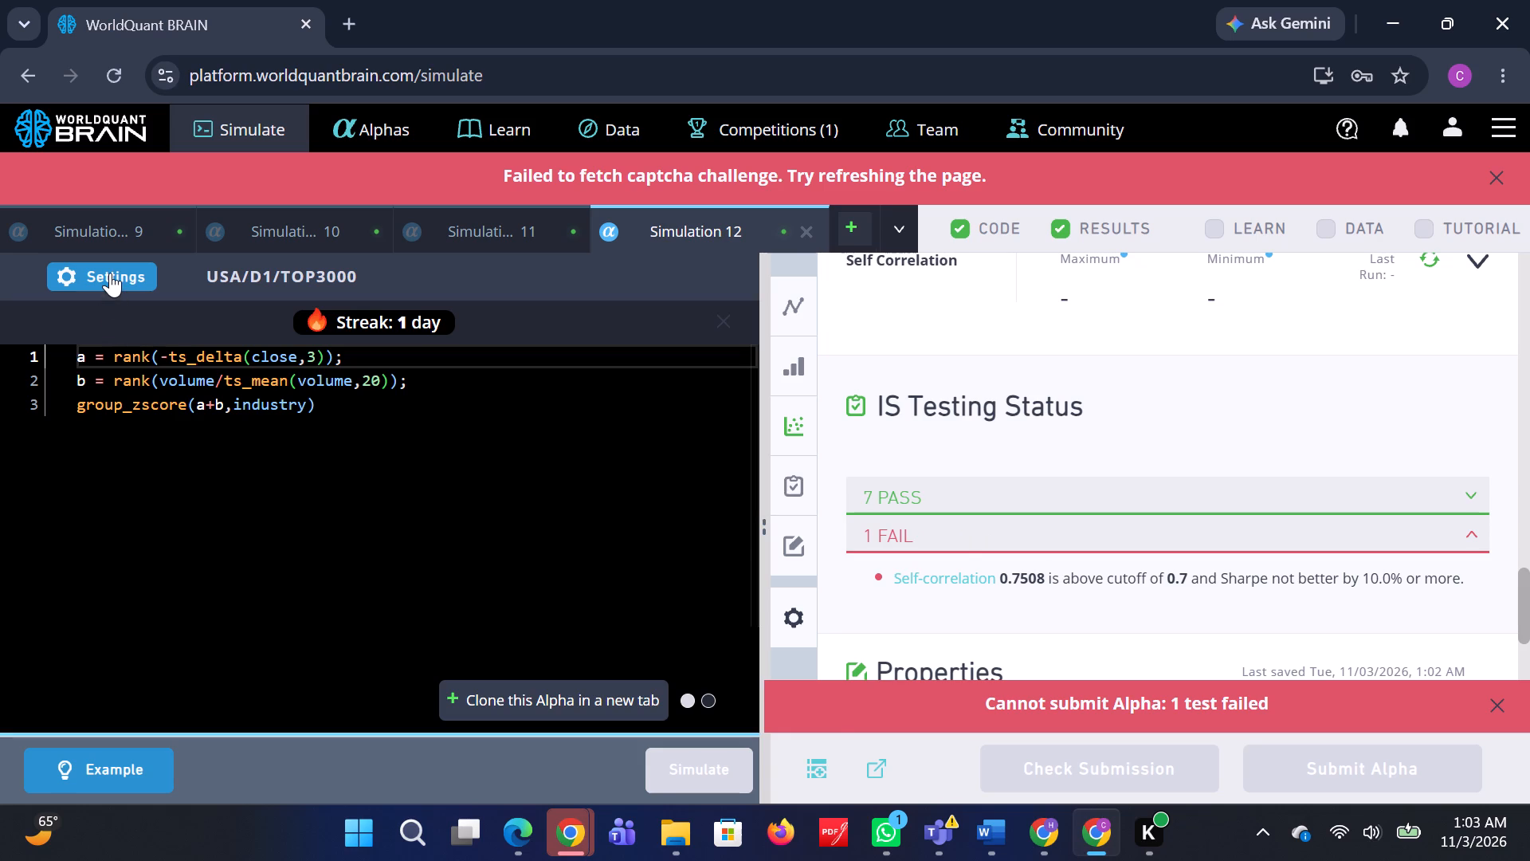
pyautogui.click(110, 273)
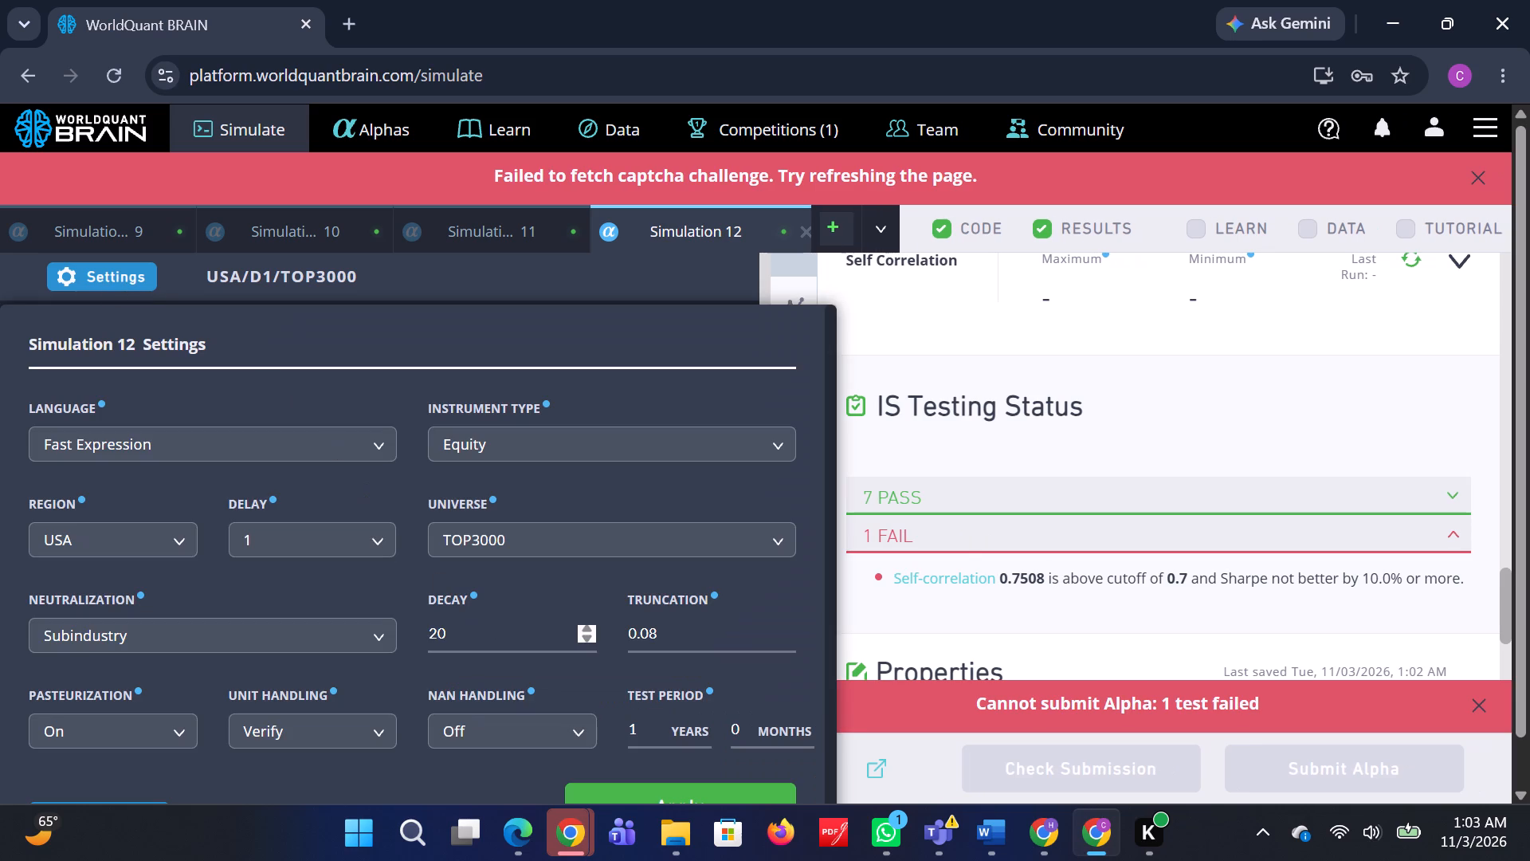
pyautogui.click(495, 623)
pyautogui.press('BackSpace')
pyautogui.press('BackSpace')
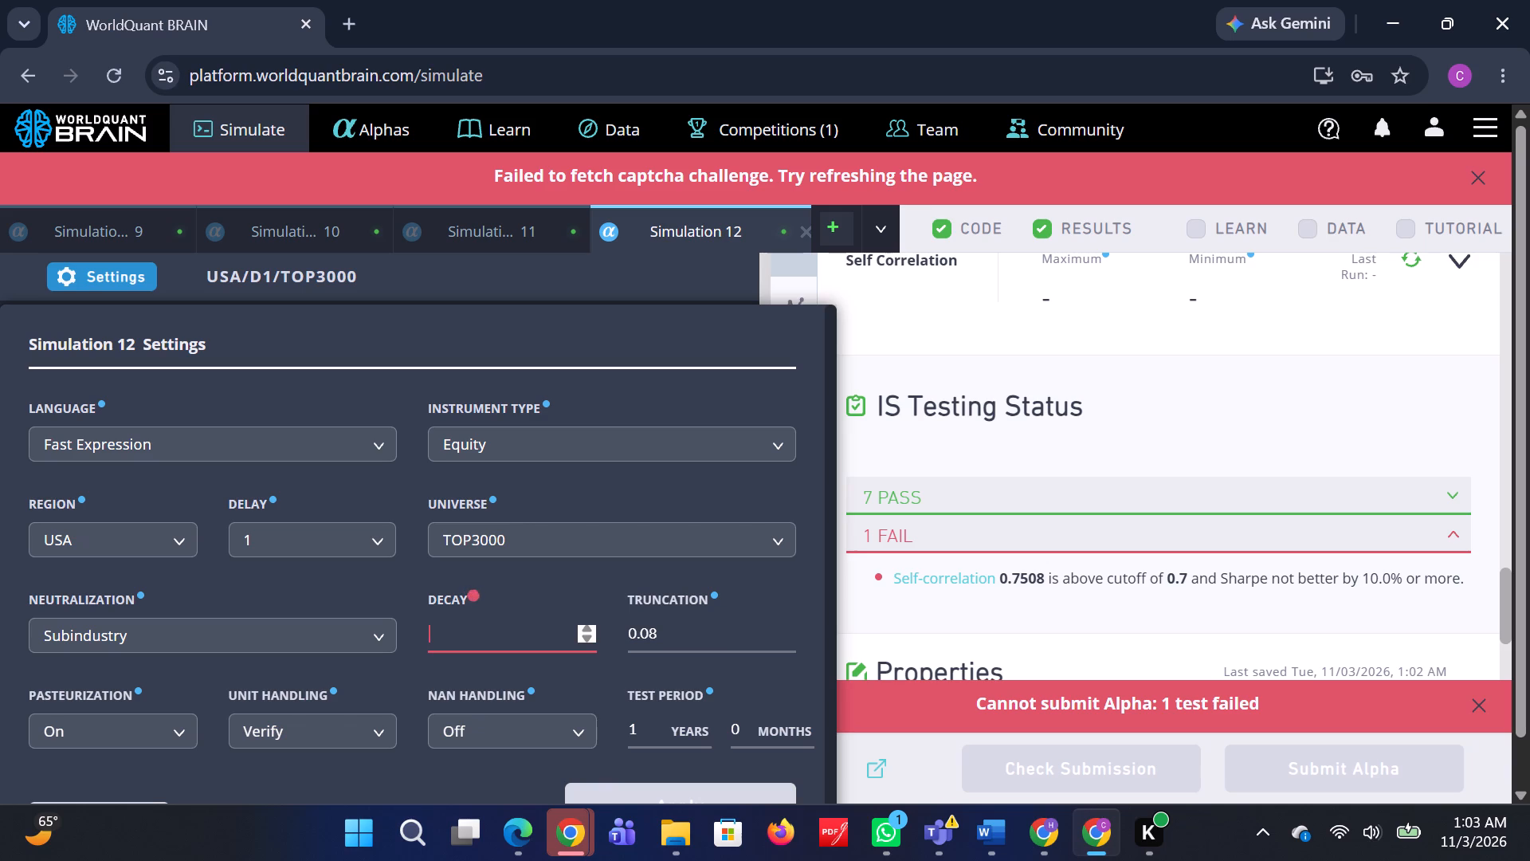
pyautogui.press('4')
pyautogui.press('0')
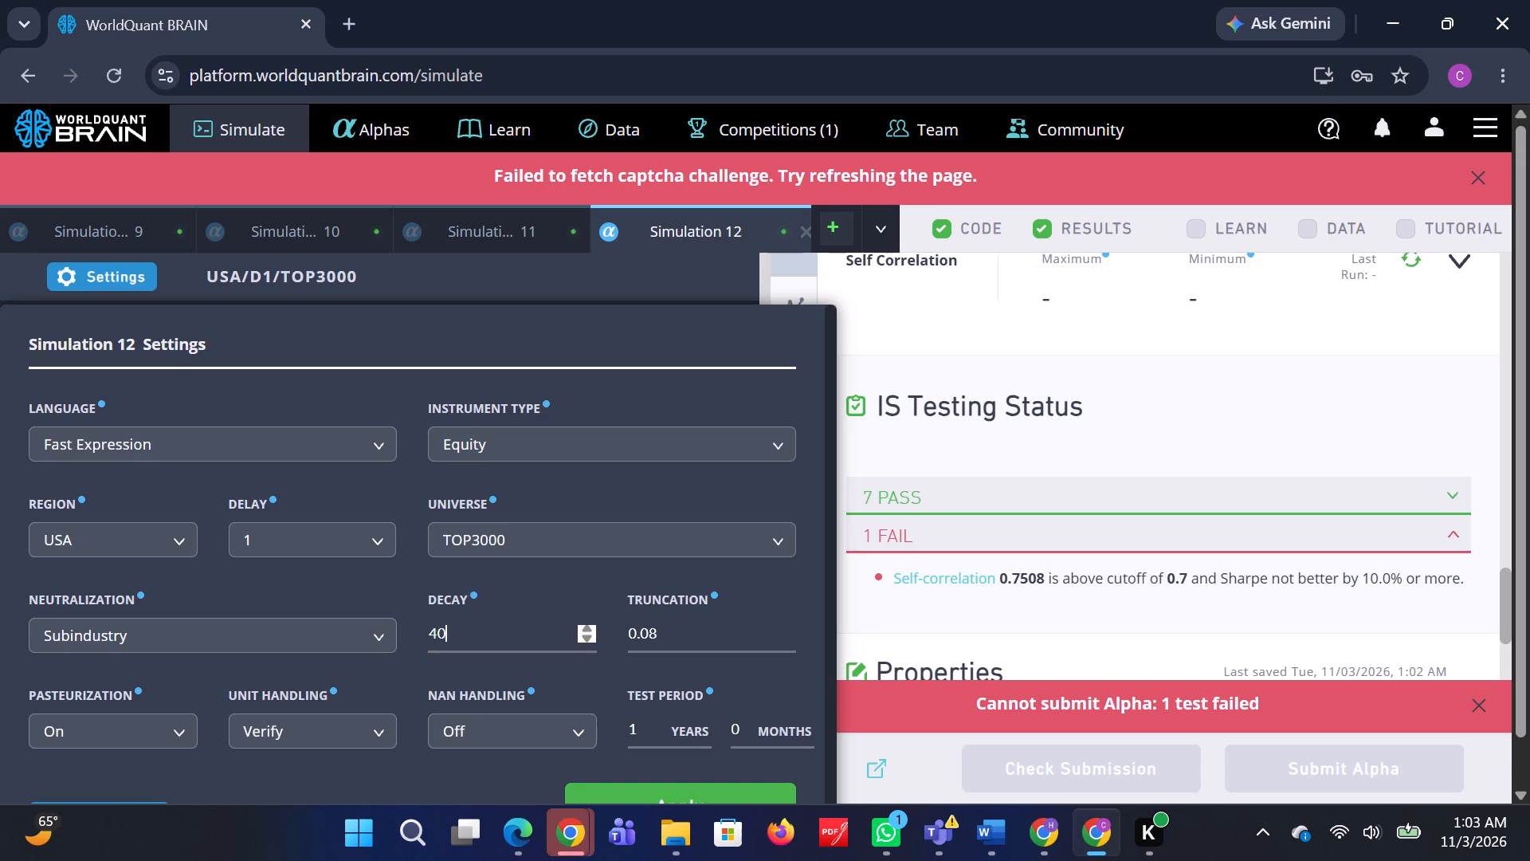
pyautogui.scroll(-1, 561, 643)
pyautogui.scroll(1, 561, 643)
pyautogui.click(760, 713)
pyautogui.click(760, 713)
pyautogui.scroll(-1, 760, 713)
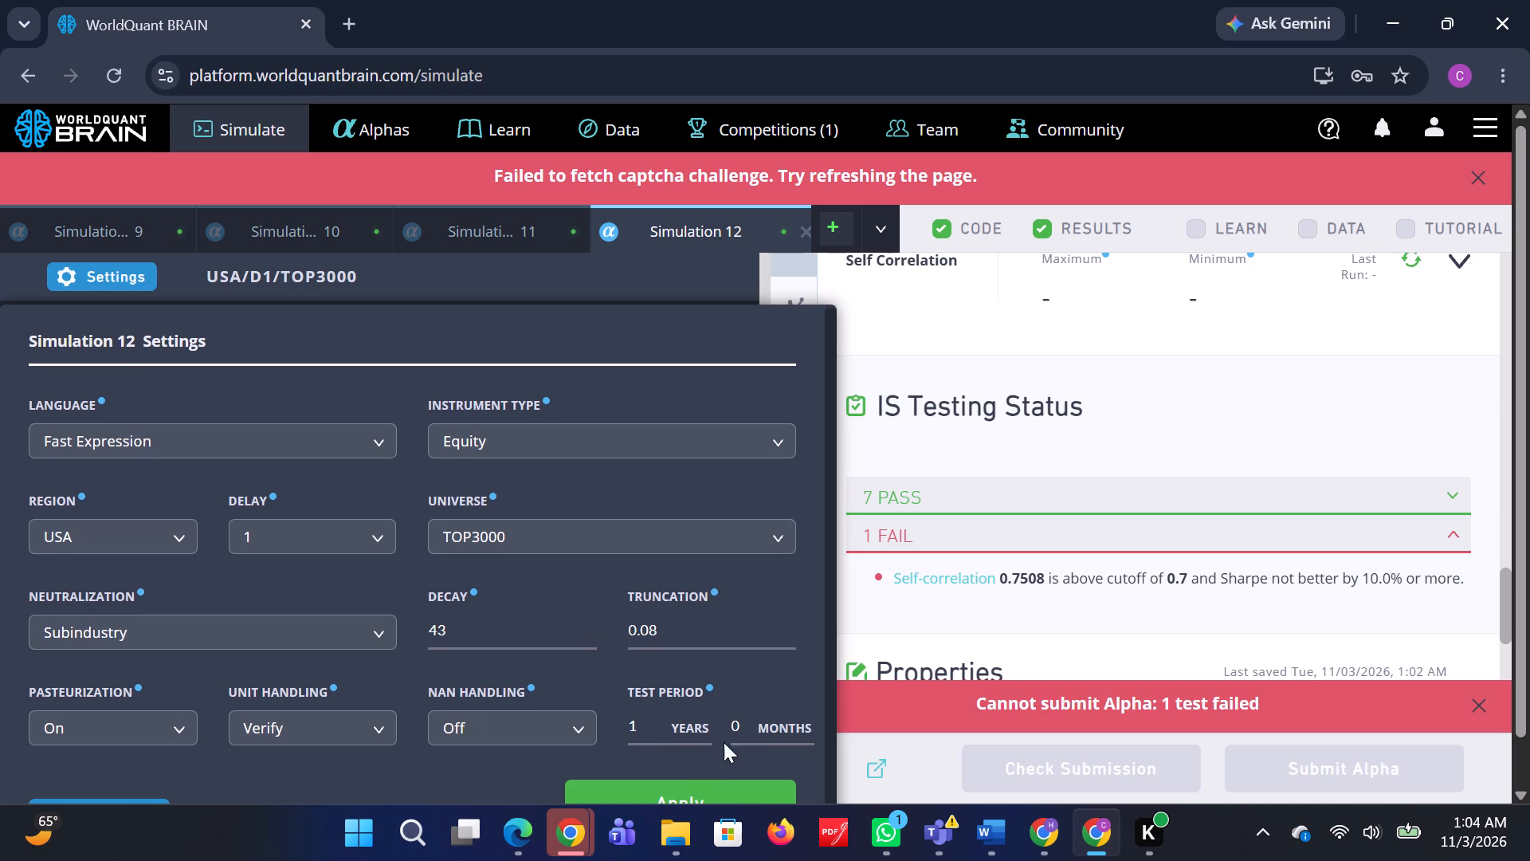
pyautogui.click(668, 795)
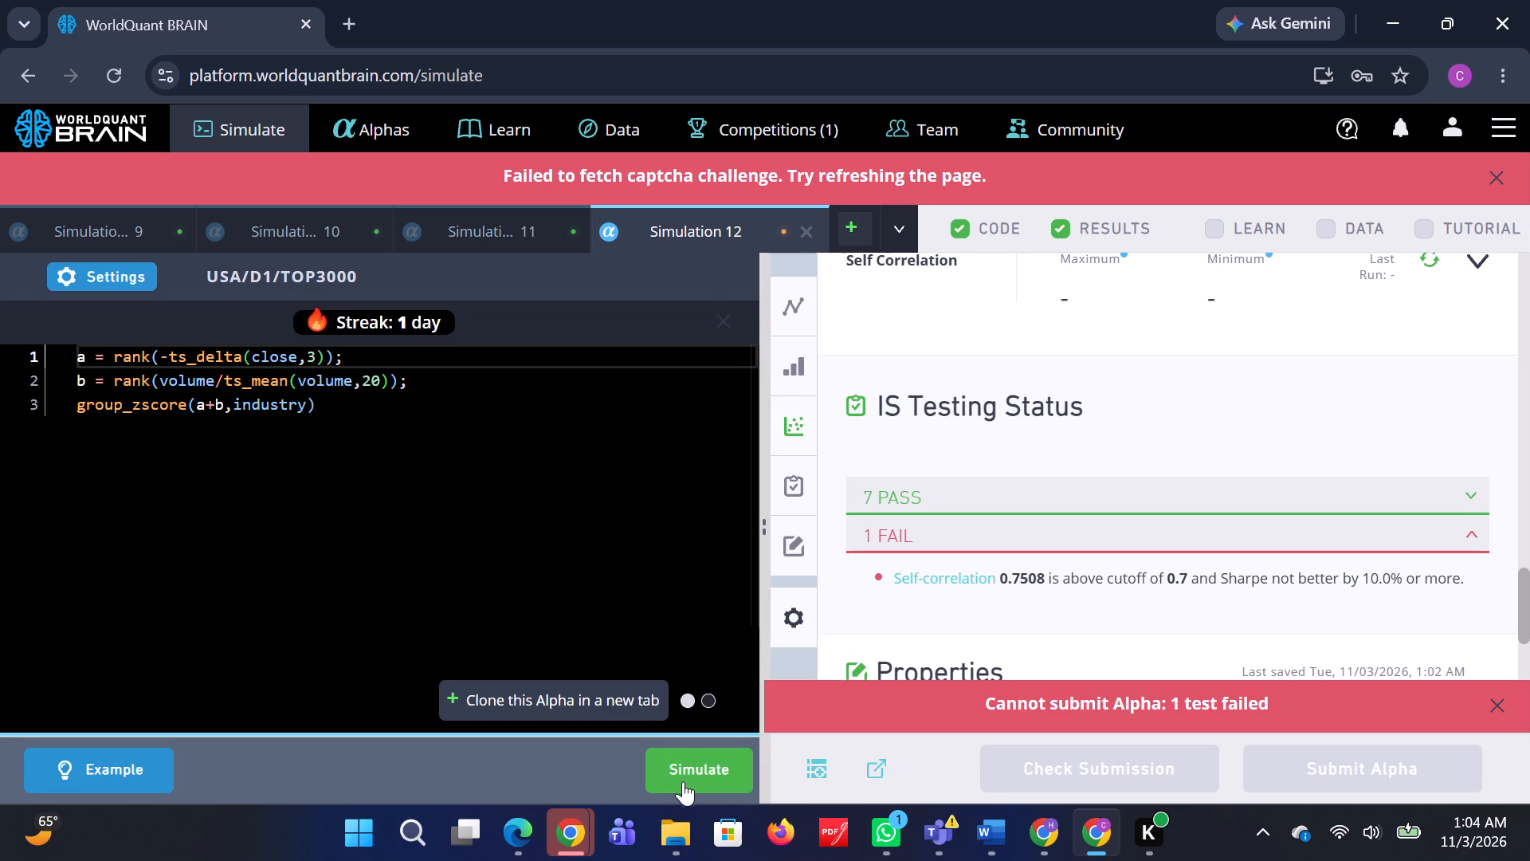
pyautogui.click(685, 780)
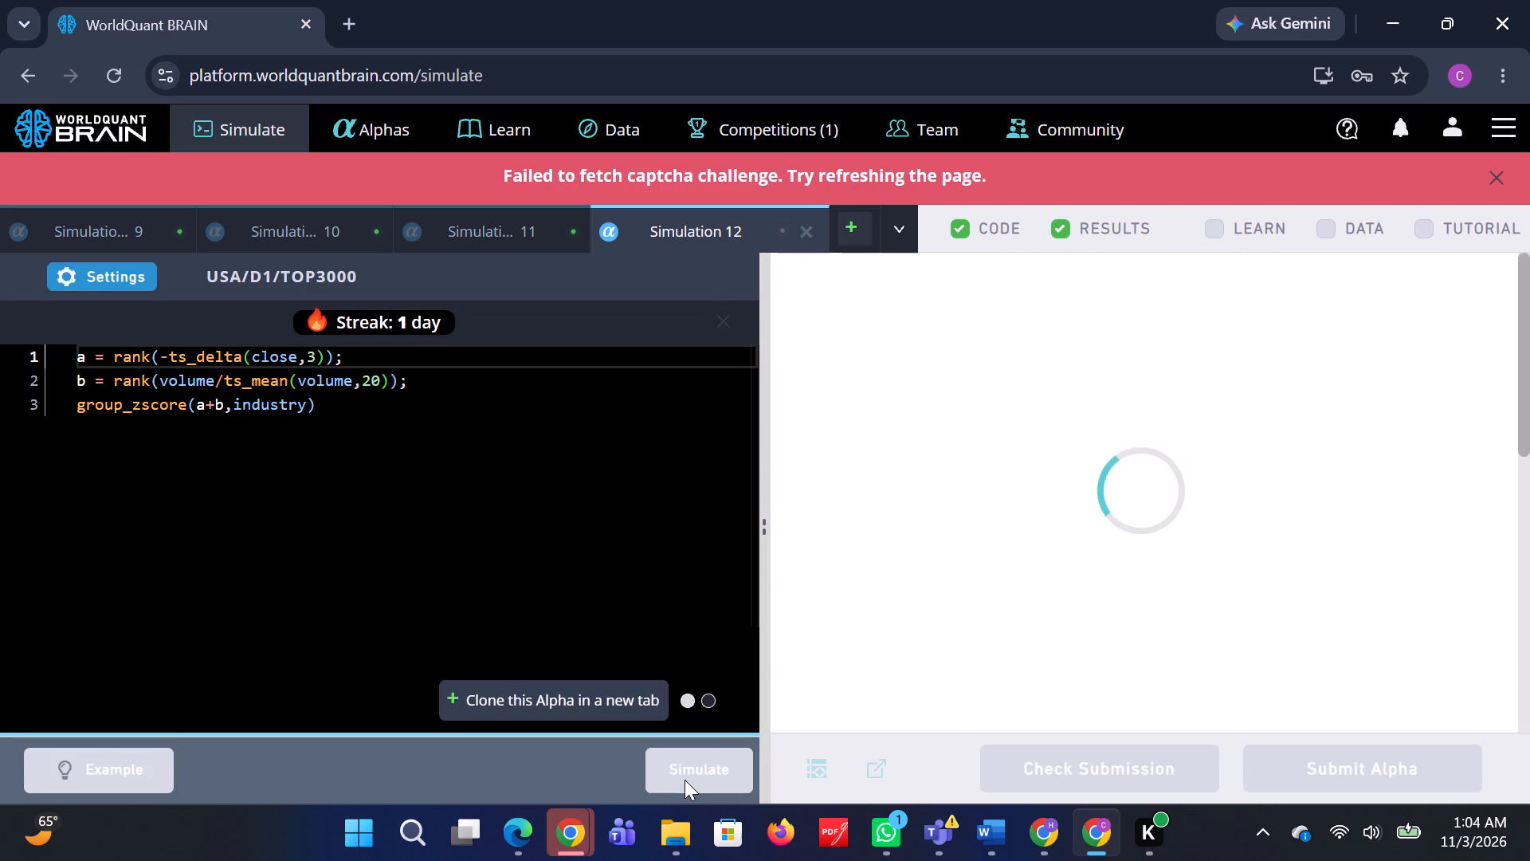
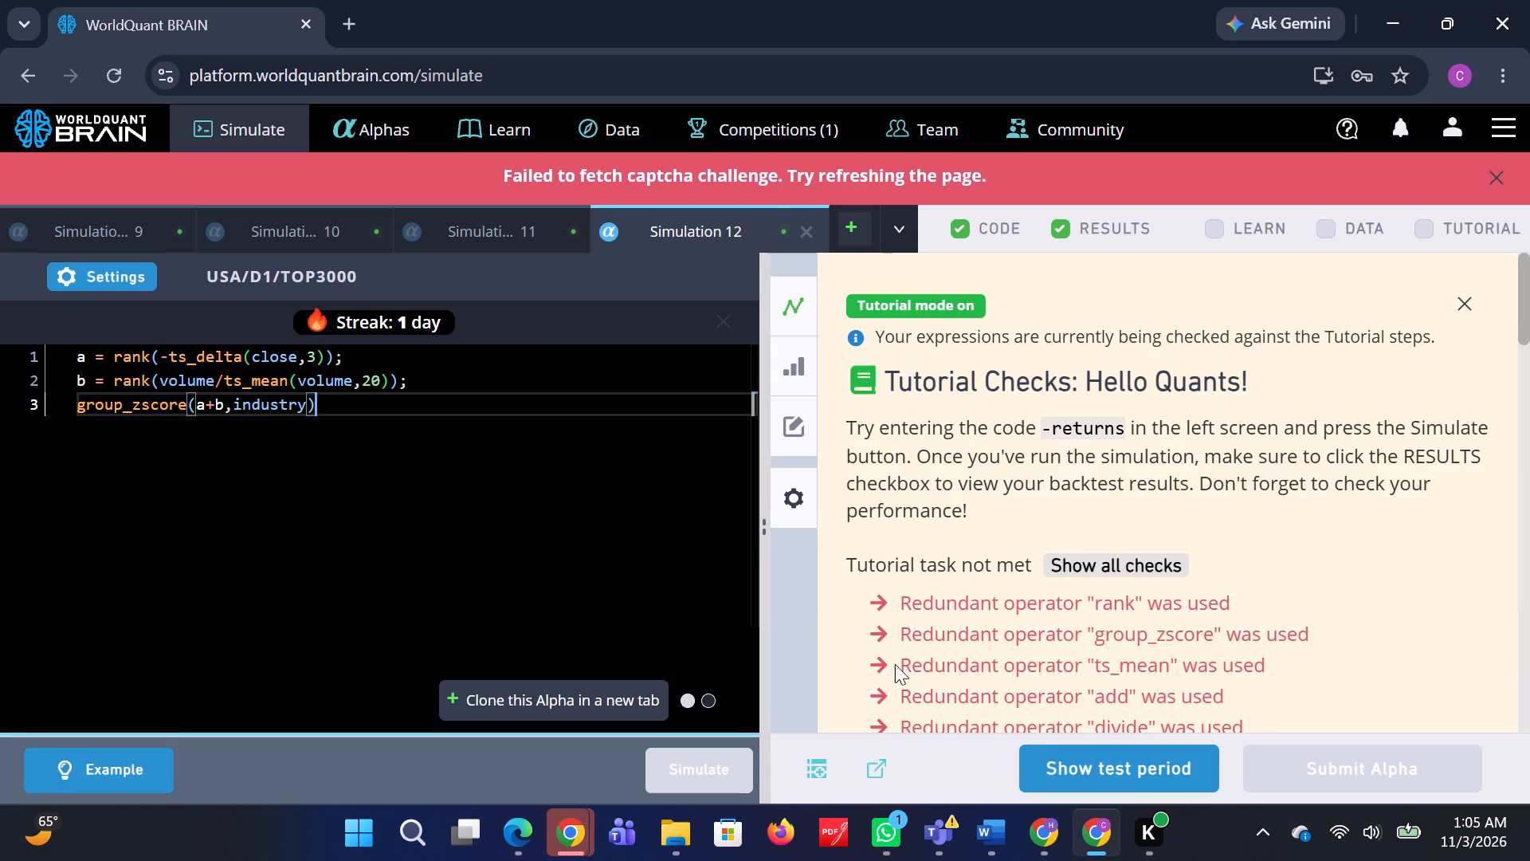
# Show Simulation 12's test period, run the submission check on the alpha and expand its failed IS test.
pyautogui.click(1057, 765)
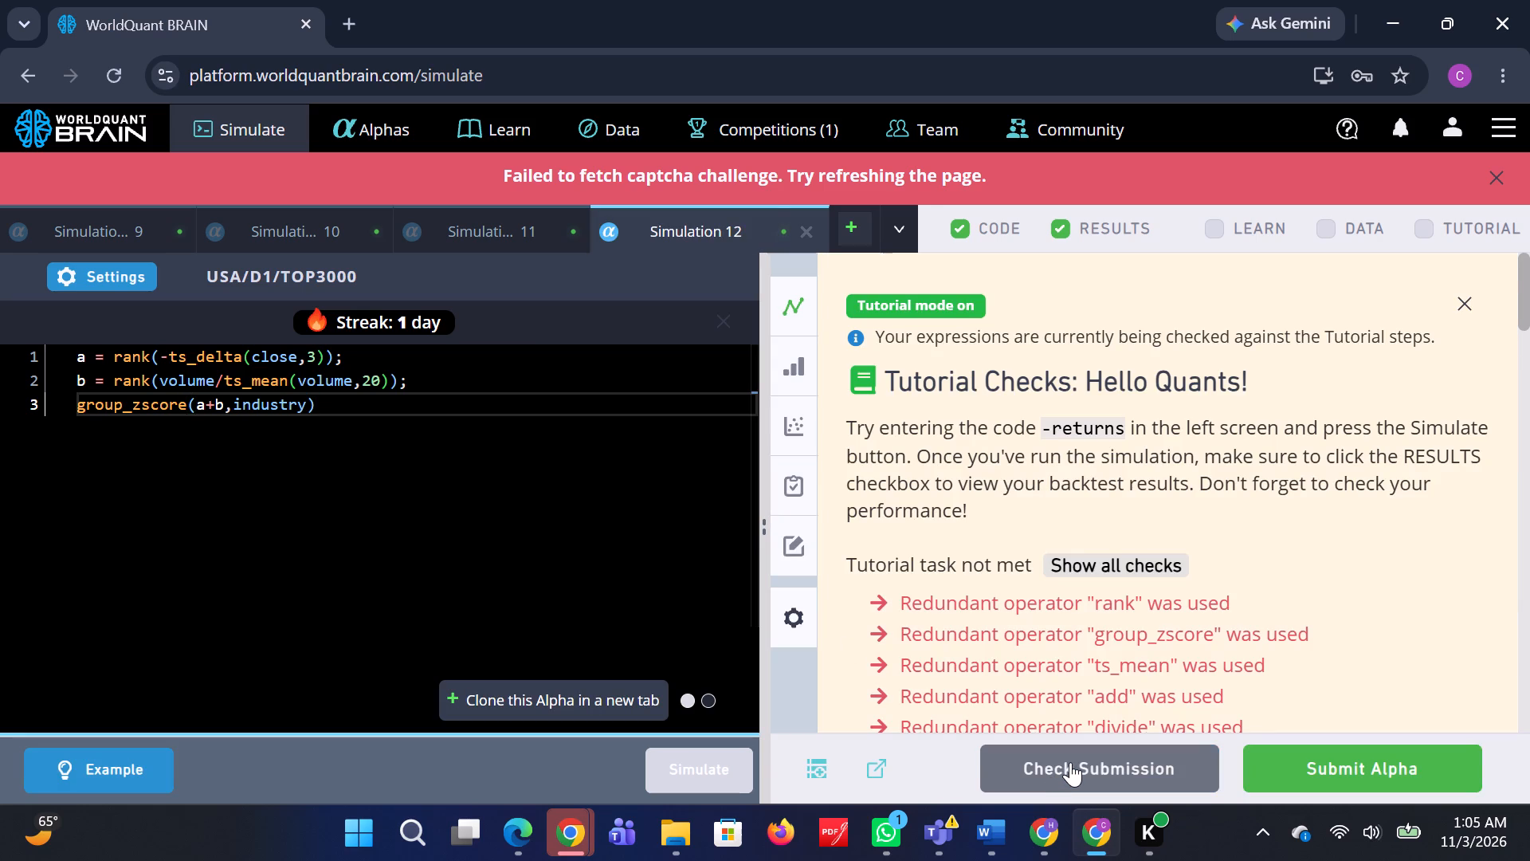
pyautogui.click(1070, 762)
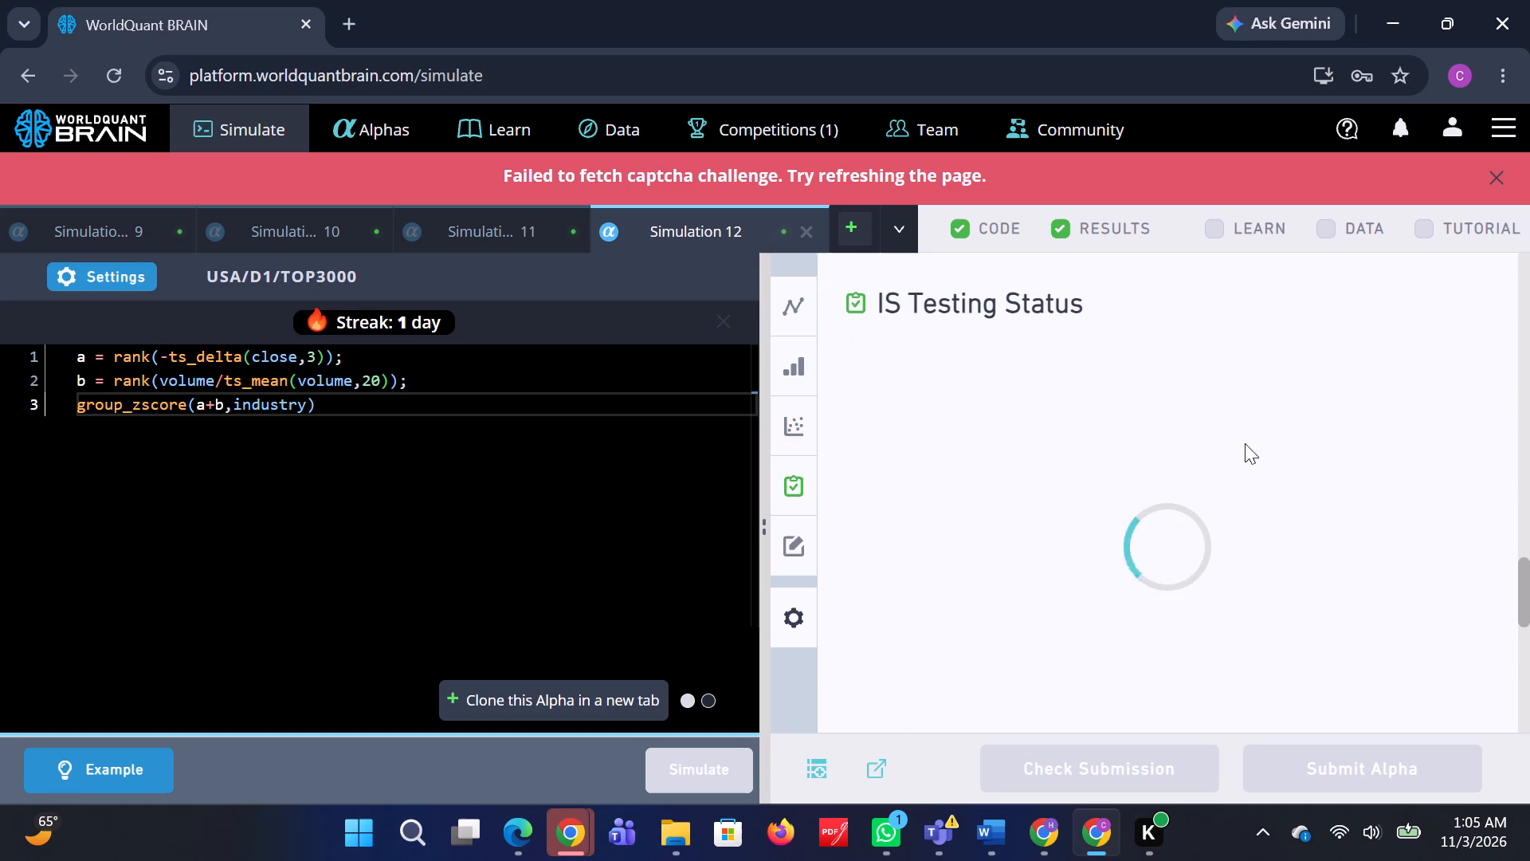
pyautogui.click(1187, 432)
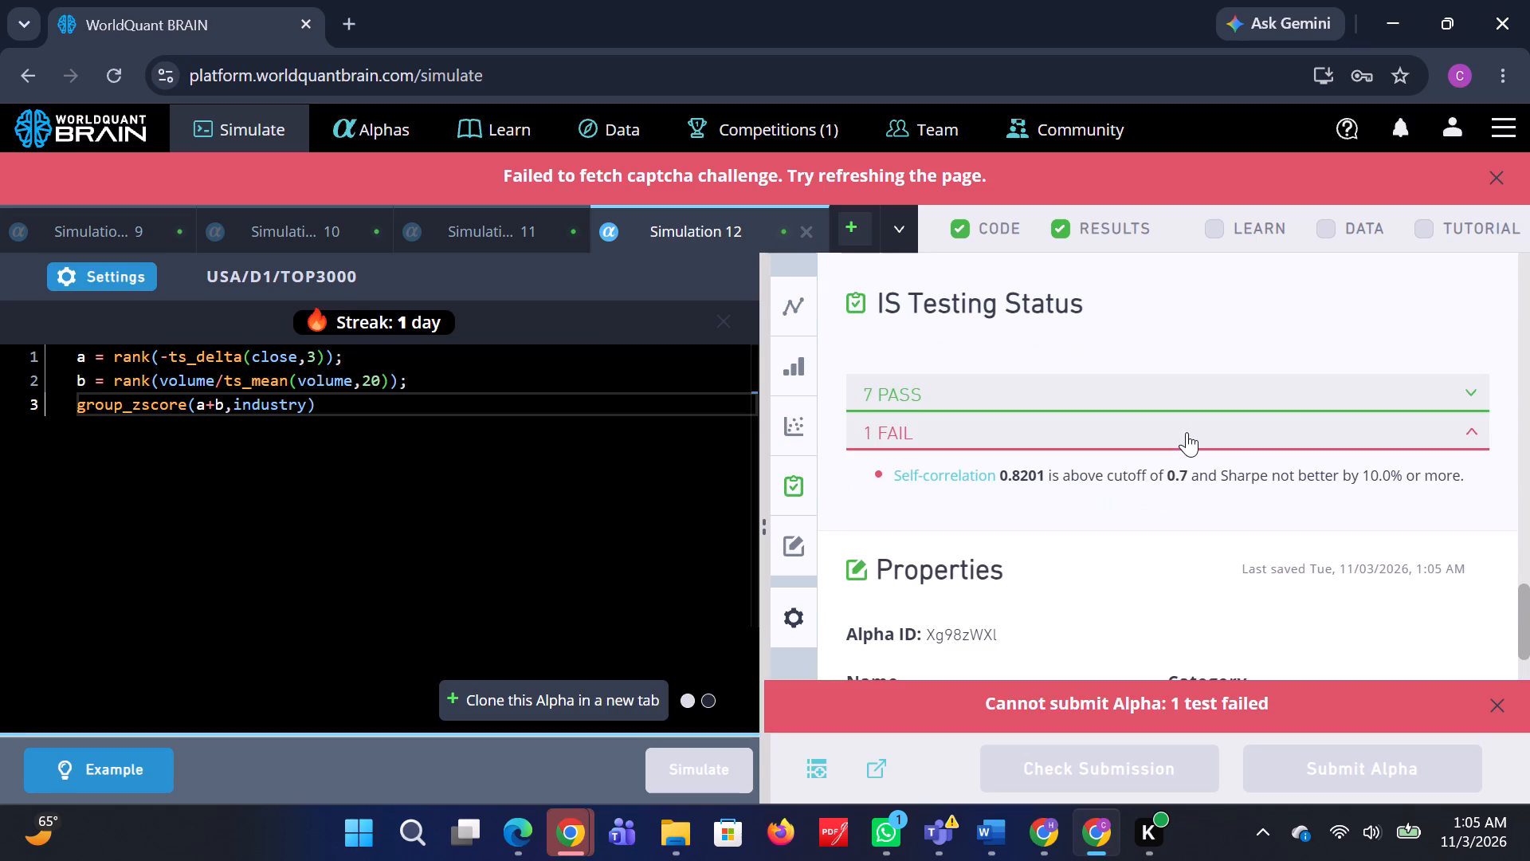
# Set the decay of Simulation 12 to 40, apply the settings and simulate the alpha again.
pyautogui.click(119, 292)
pyautogui.click(114, 280)
pyautogui.click(469, 636)
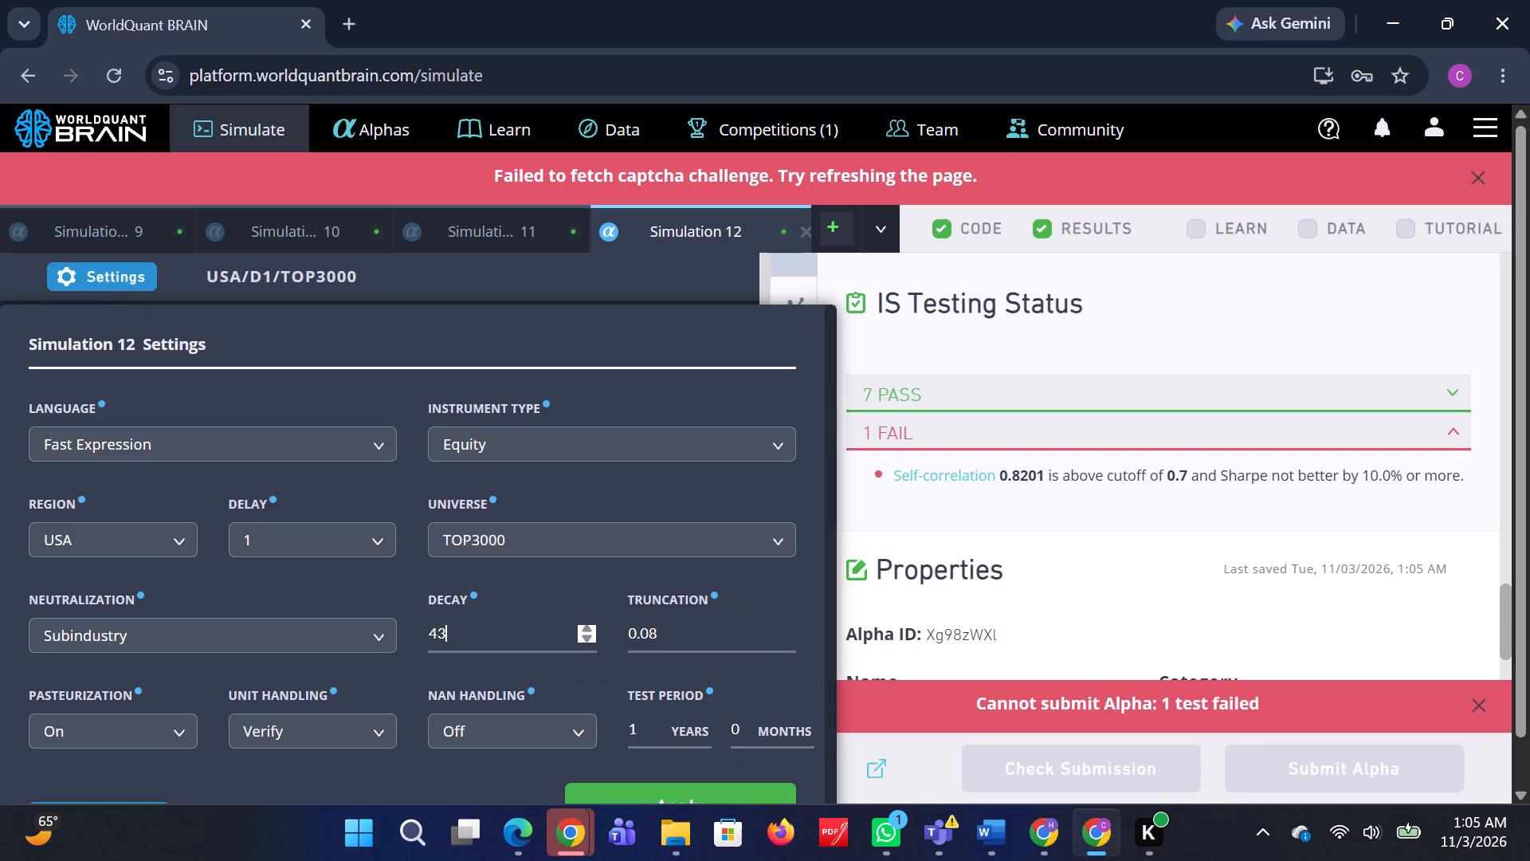
pyautogui.press('BackSpace')
pyautogui.press('0')
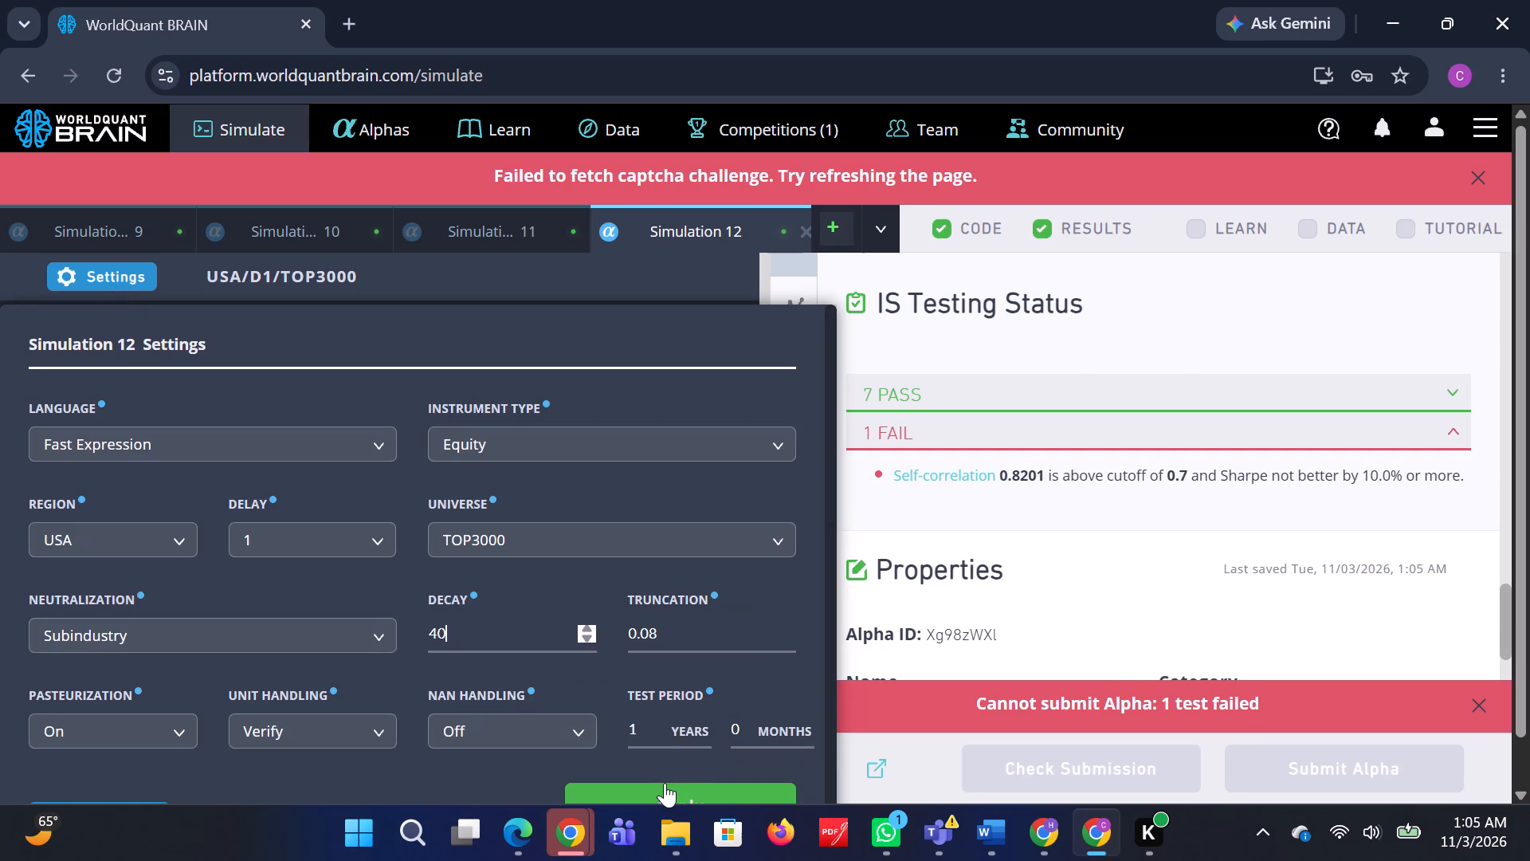
pyautogui.click(665, 783)
pyautogui.click(665, 783)
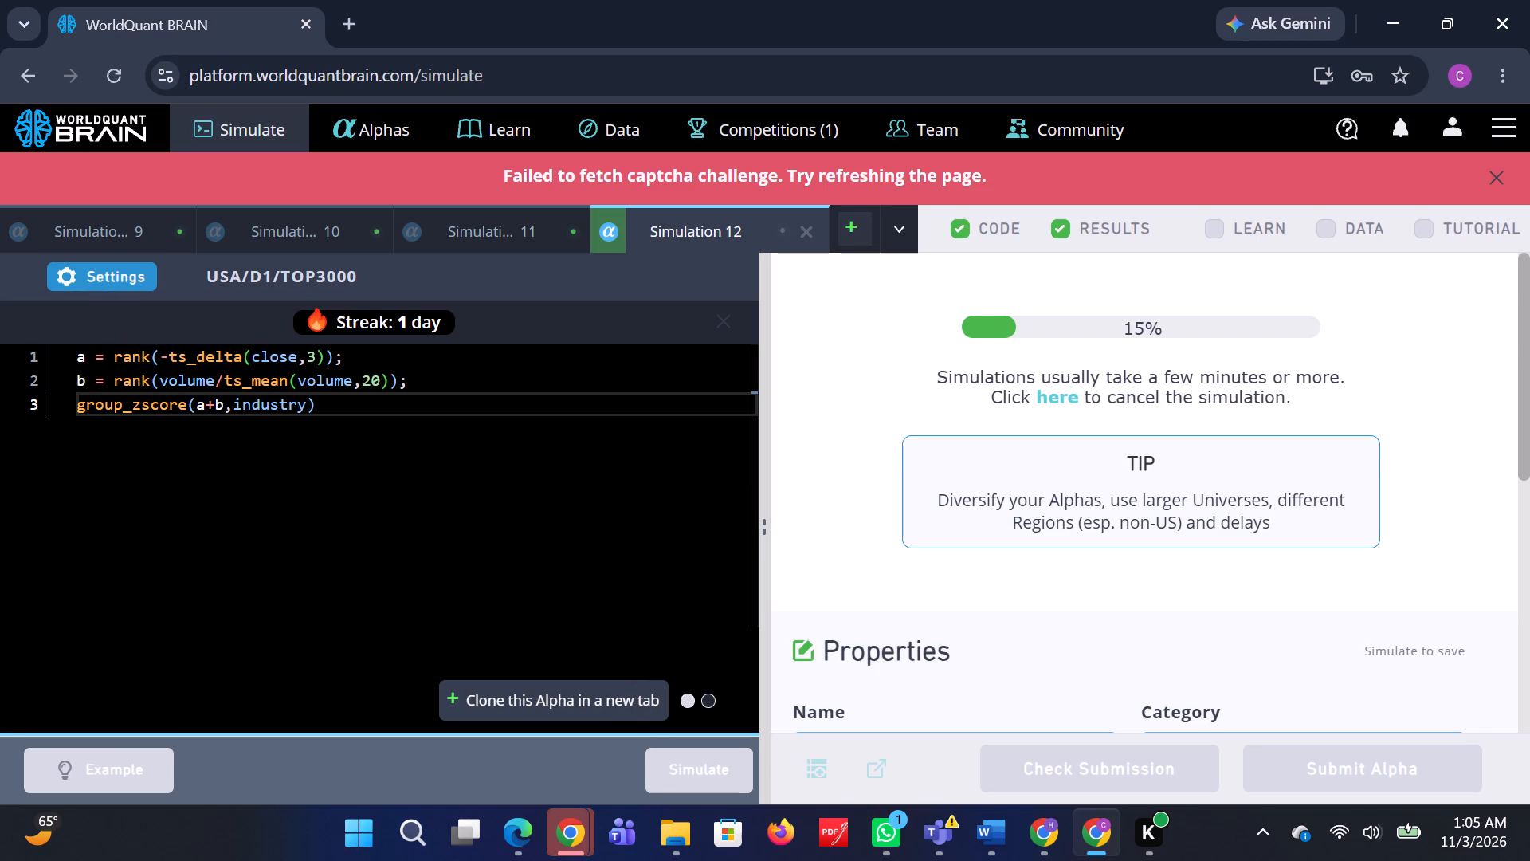
# Clone the alpha into a new simulation, set the ts_mean volume window in expression b to 30 and simulate it.
pyautogui.click(504, 692)
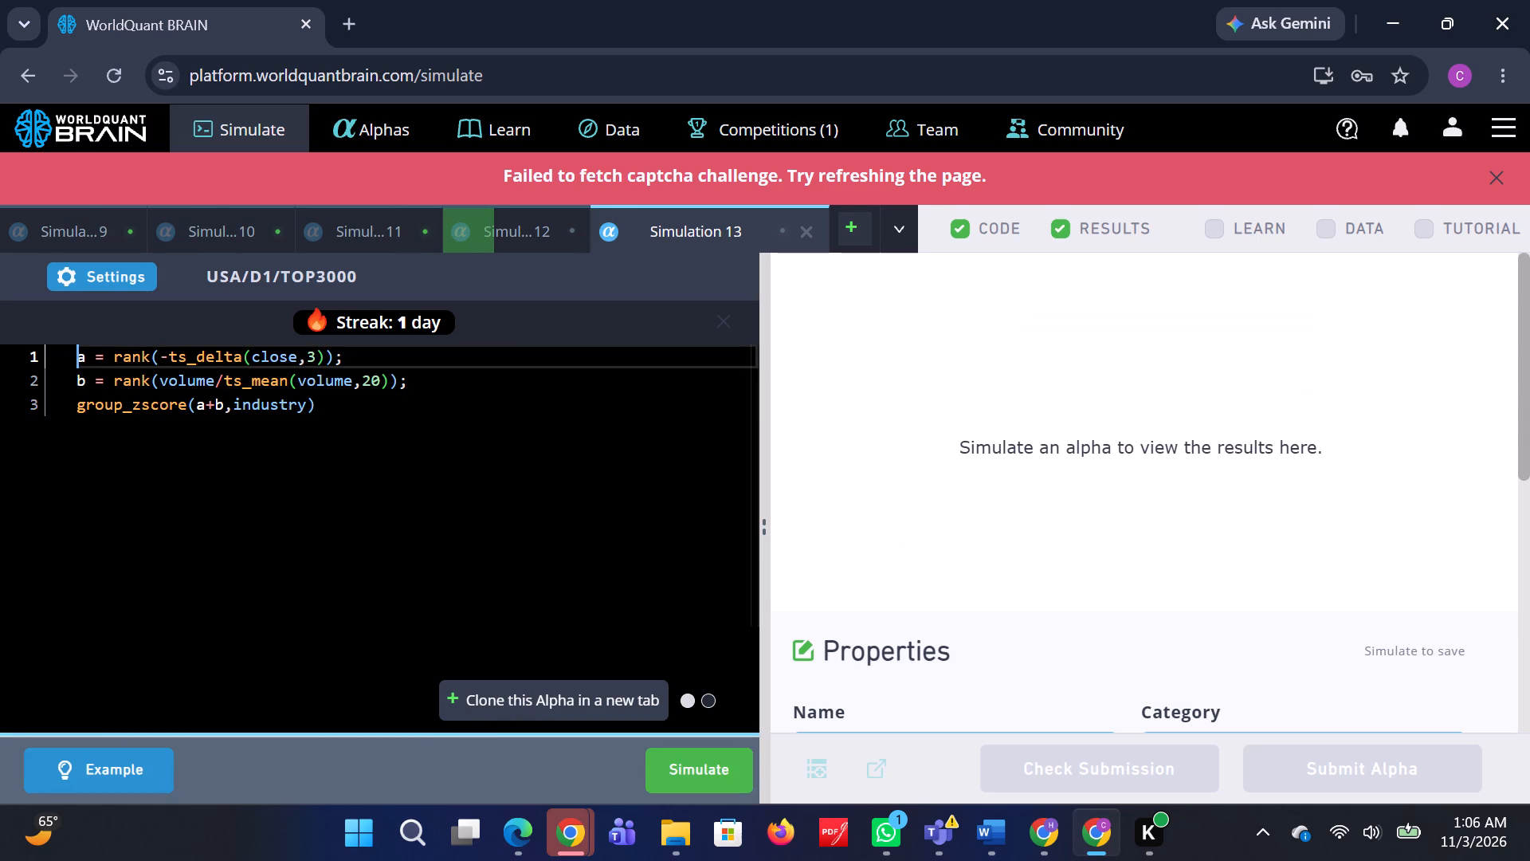
pyautogui.click(368, 377)
pyautogui.press('BackSpace')
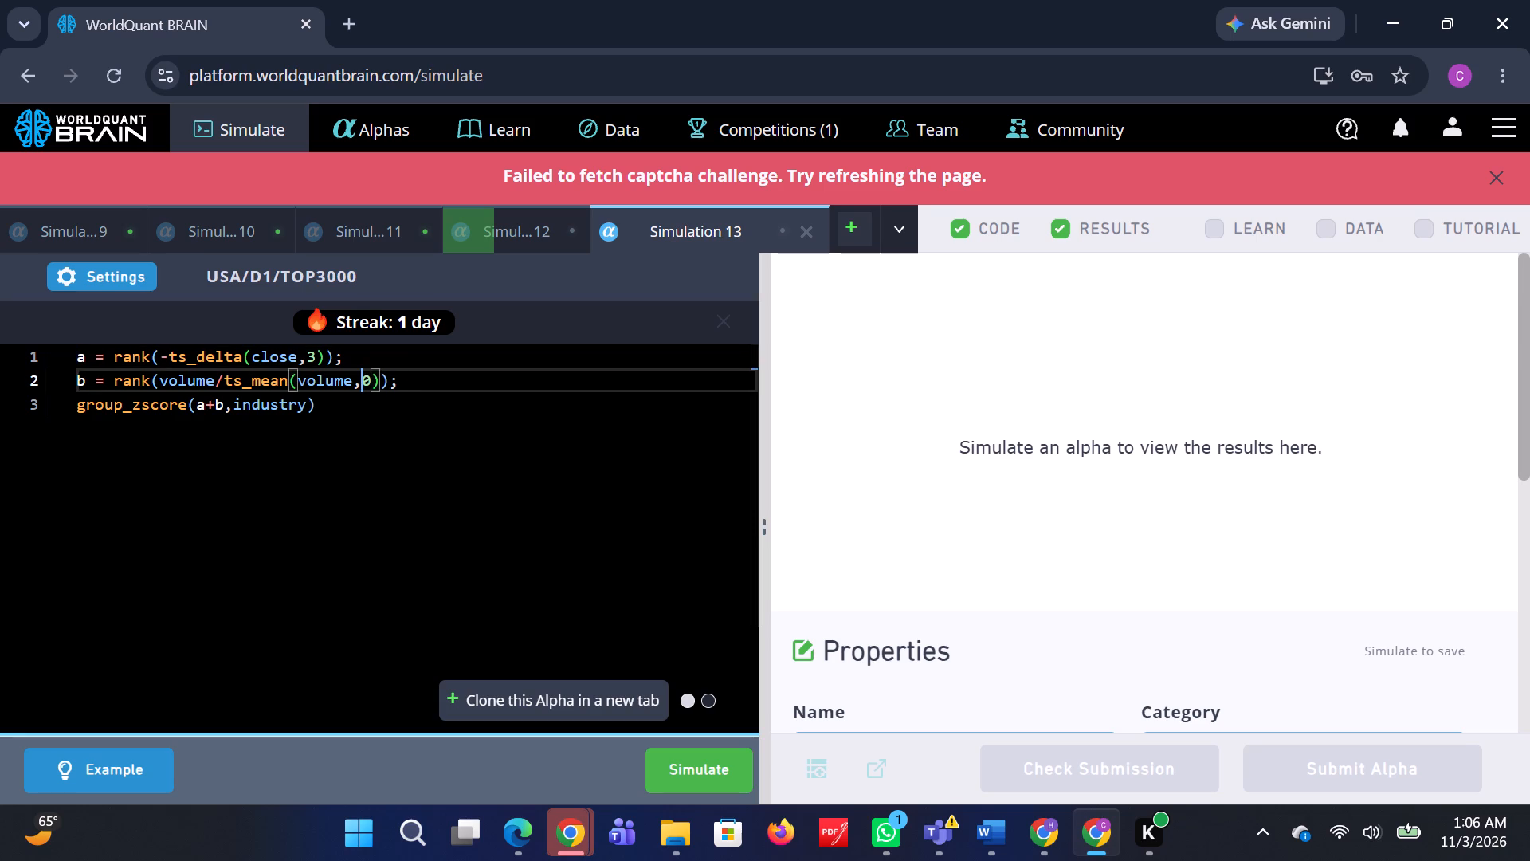
pyautogui.press('3')
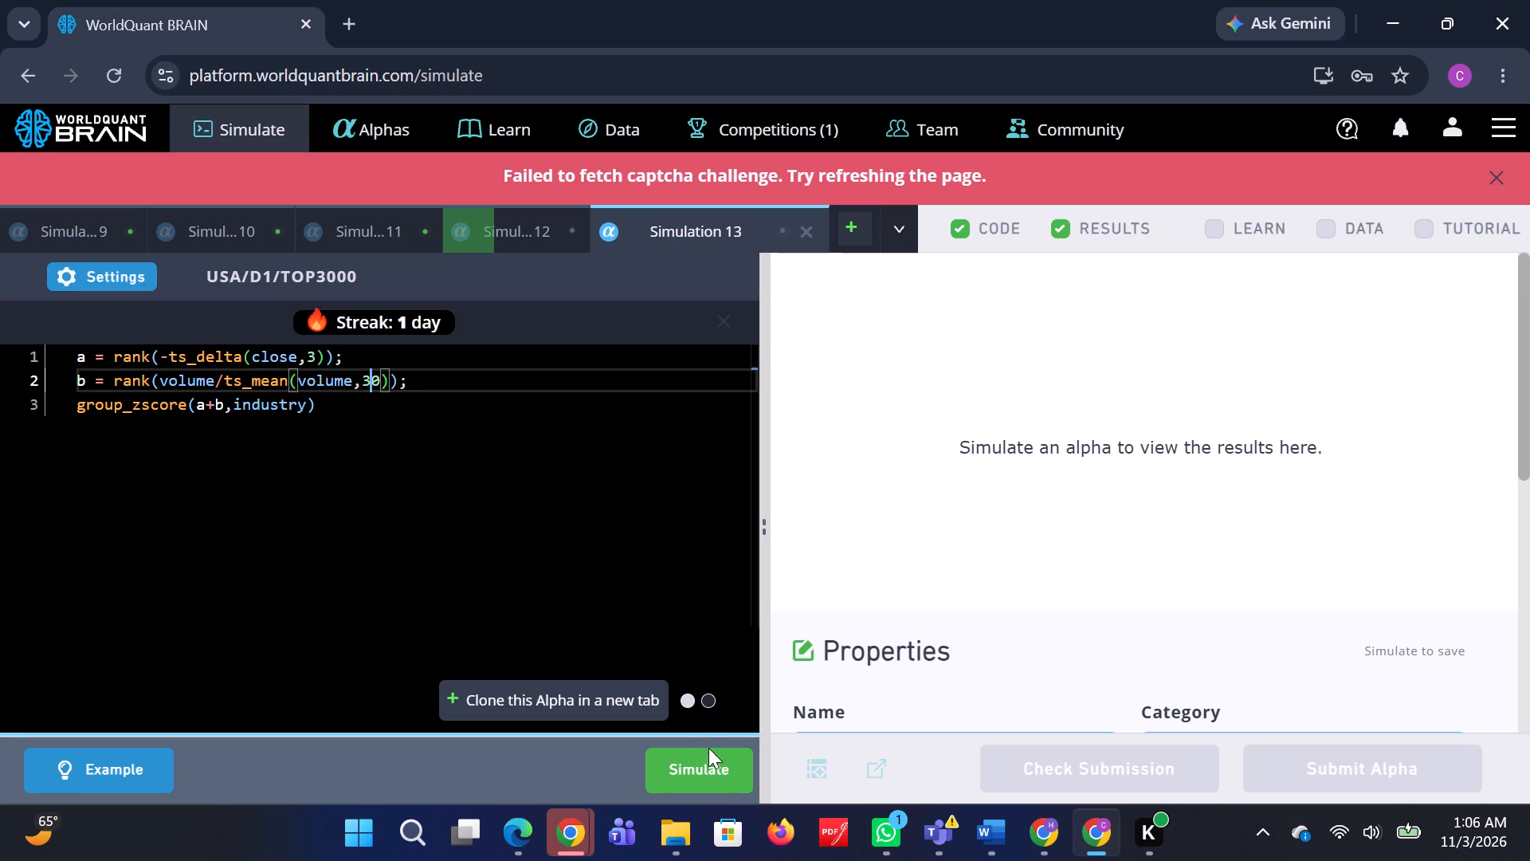
pyautogui.click(695, 771)
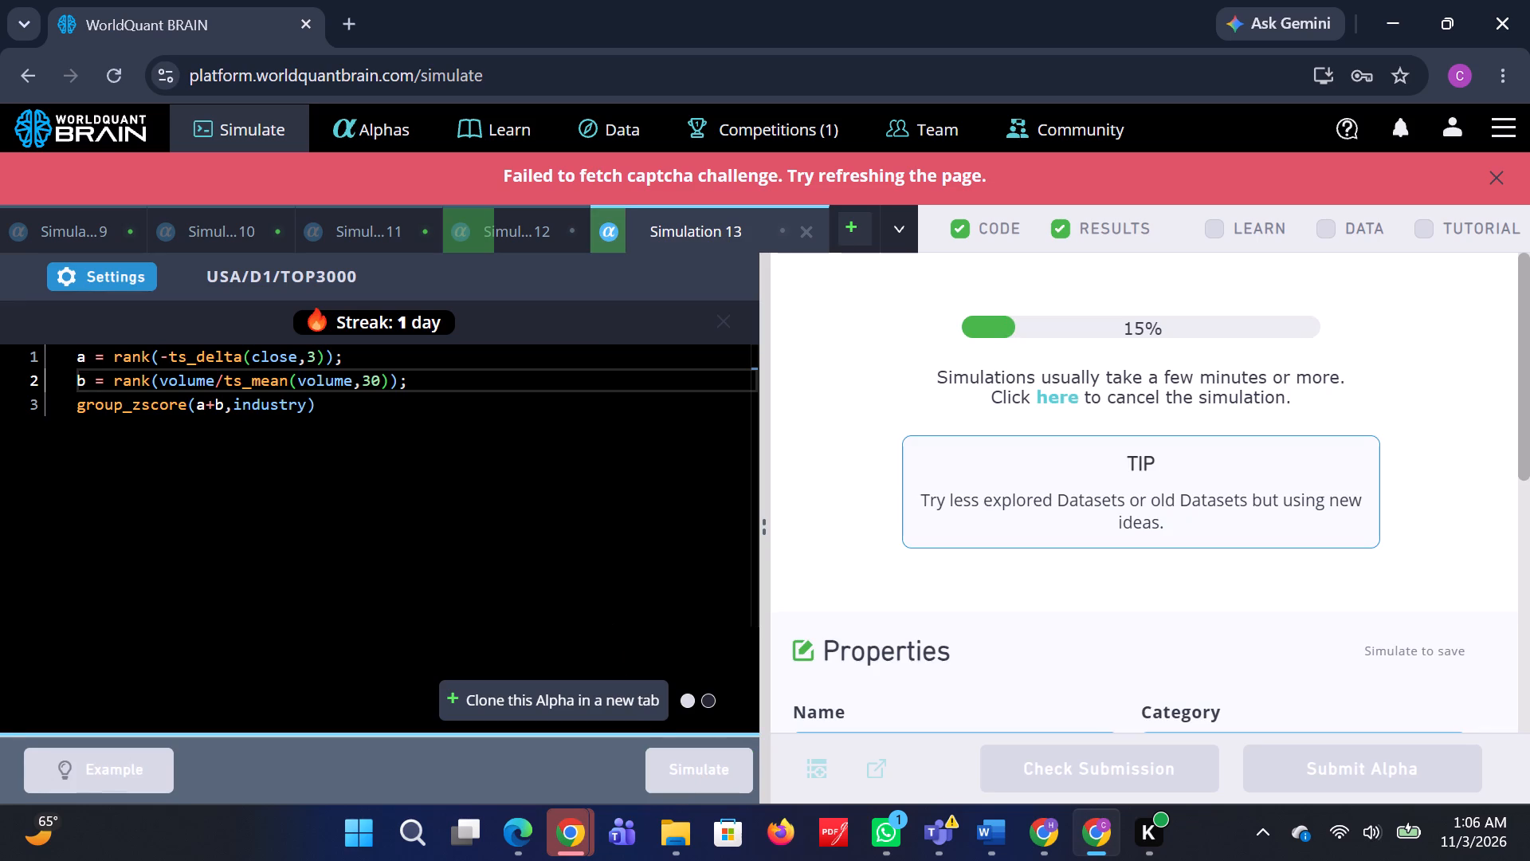
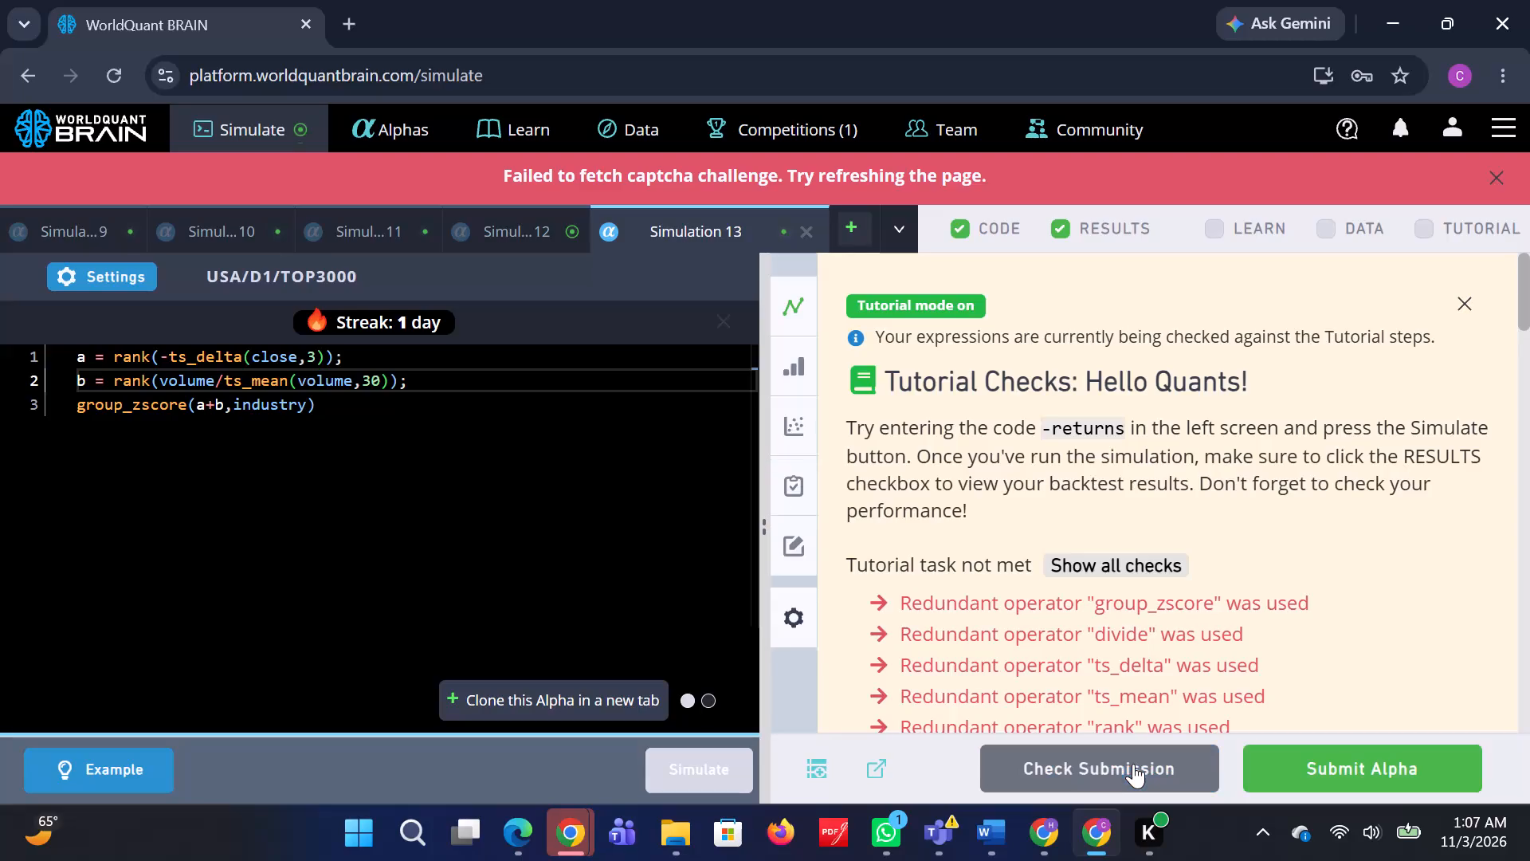
# Run the submission check on Simulation 13's alpha and expand its failed IS test.
pyautogui.click(1122, 757)
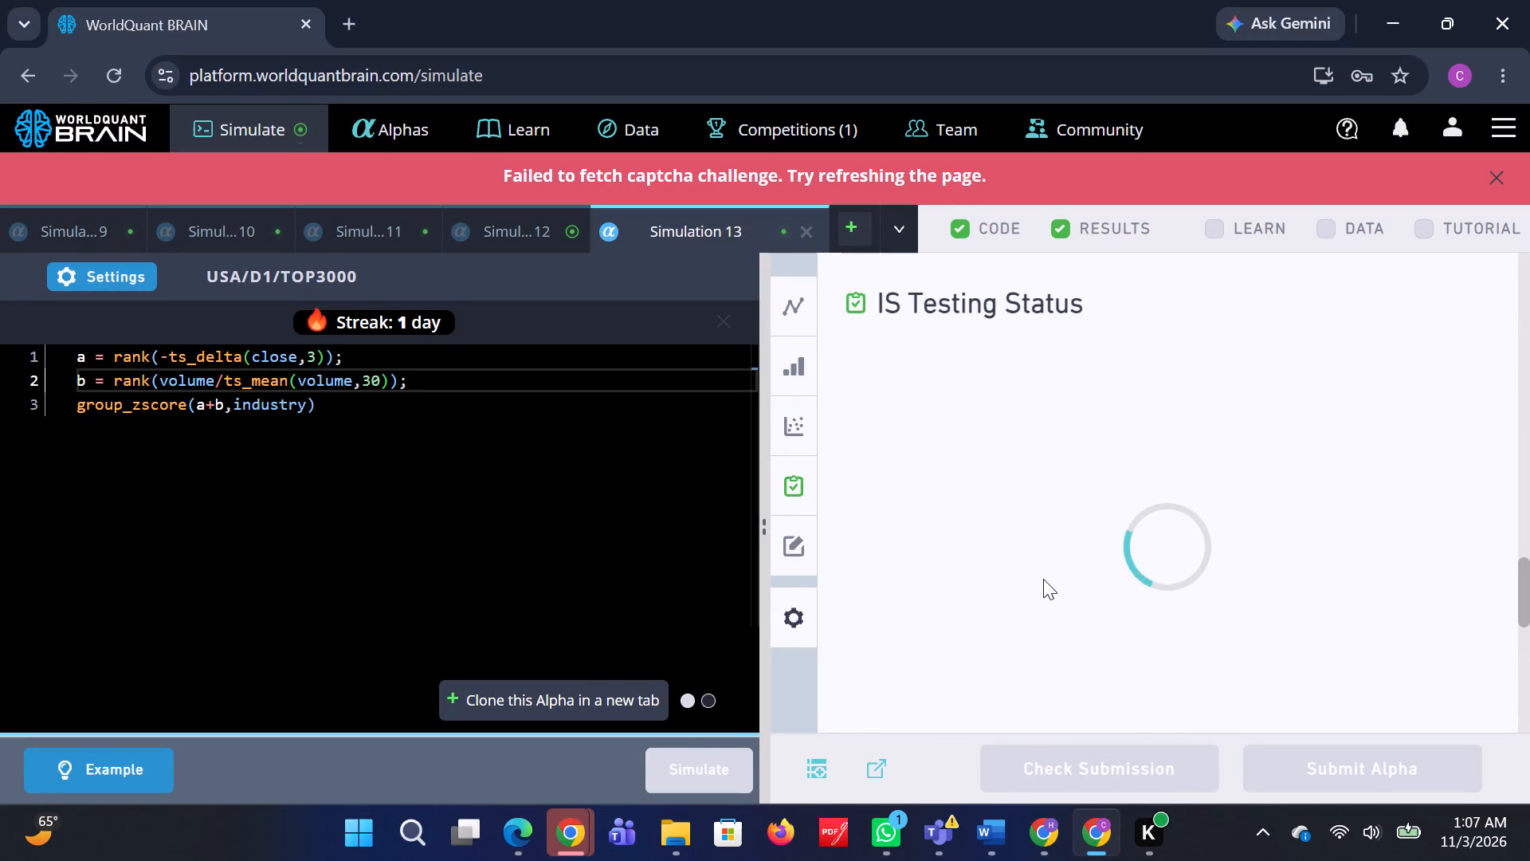
pyautogui.click(1056, 428)
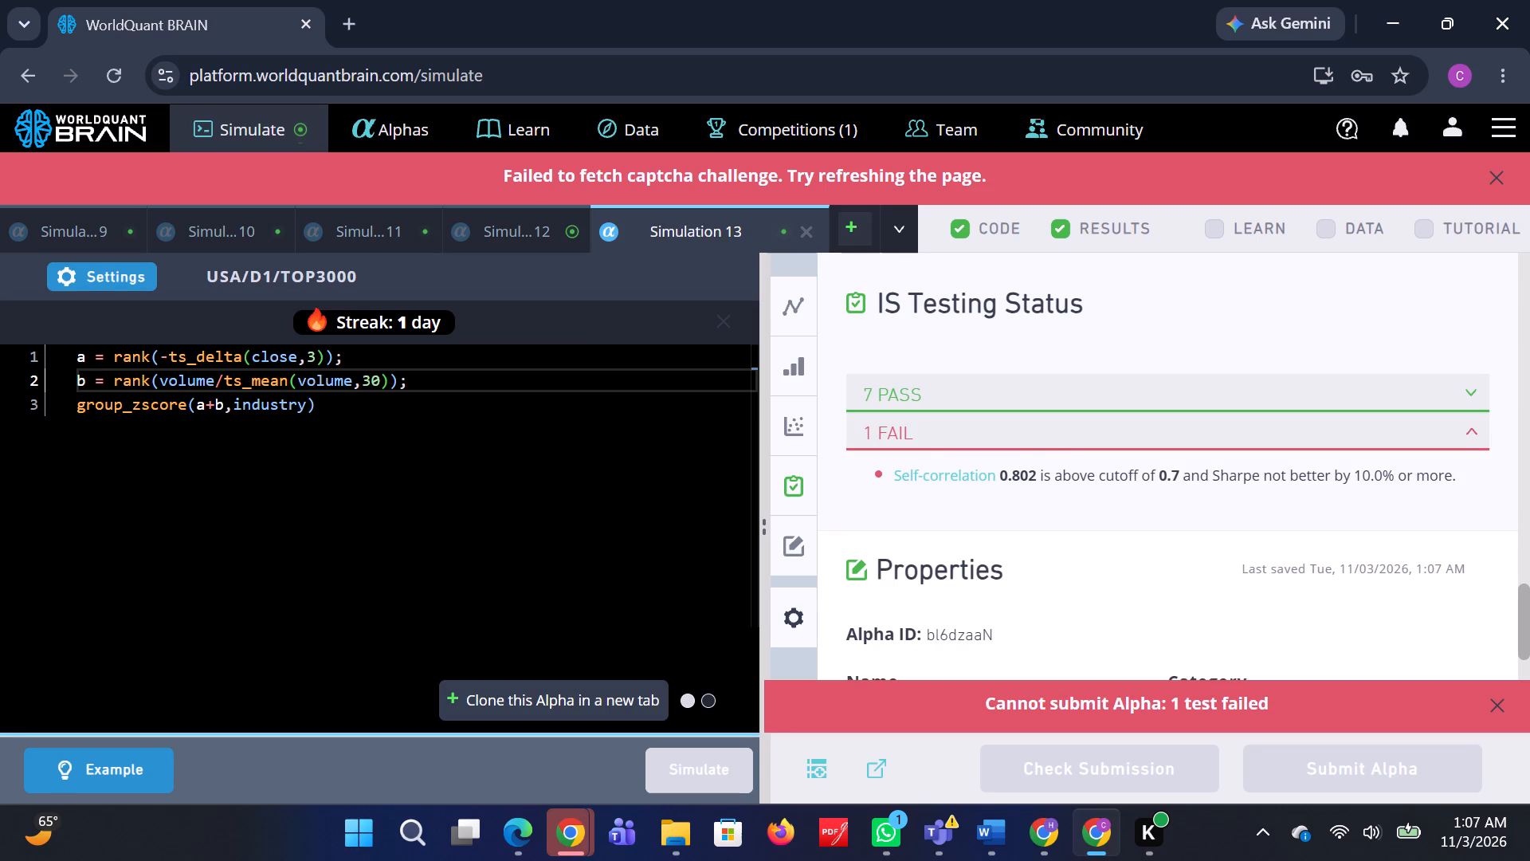
# Set the decay of Simulation 13 to 30, apply the settings and simulate the alpha again.
pyautogui.click(112, 280)
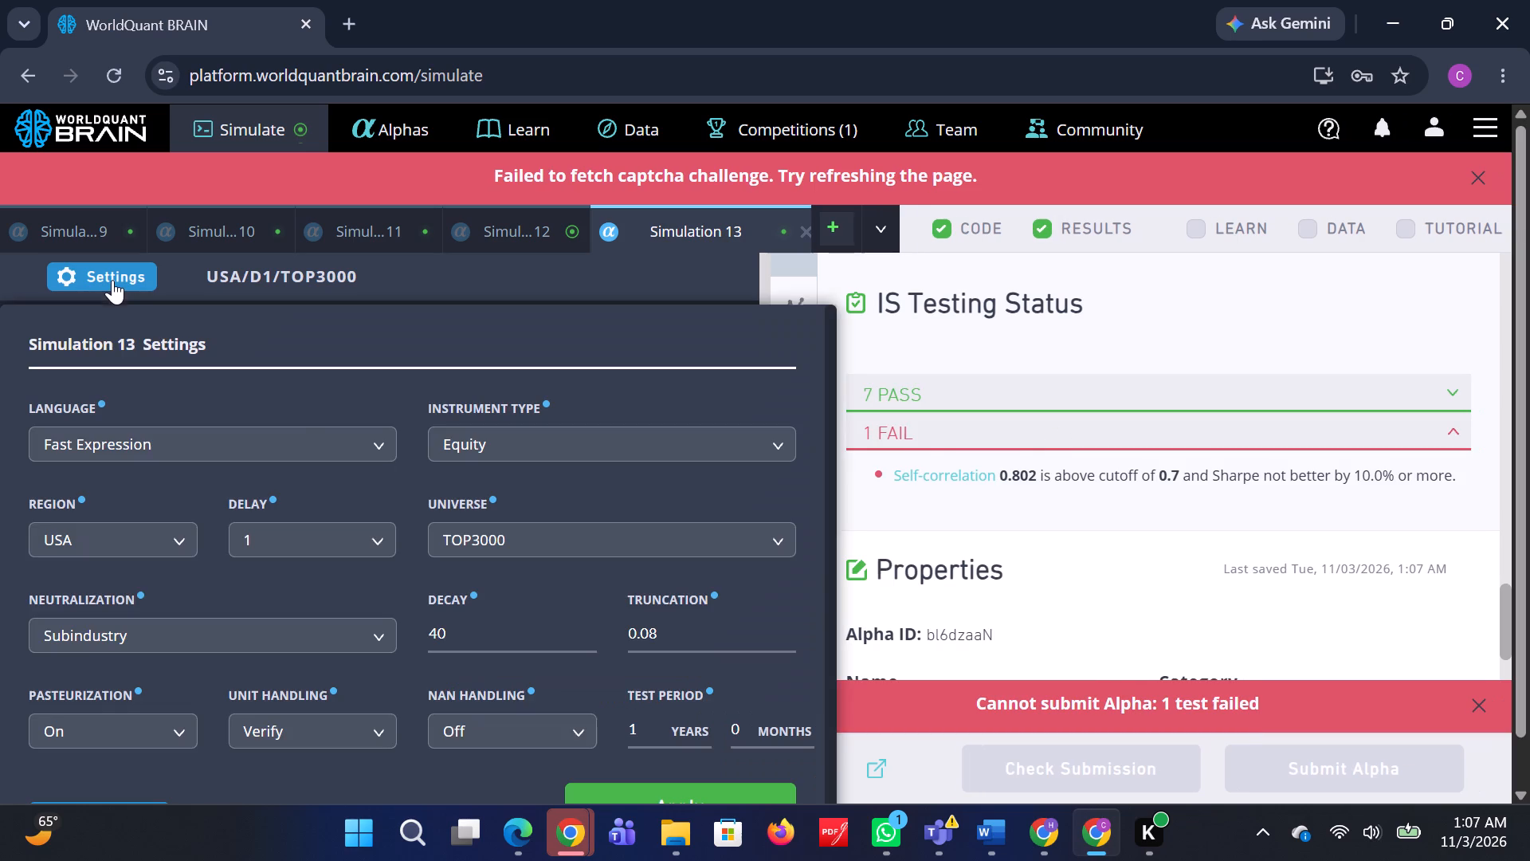
pyautogui.click(469, 628)
pyautogui.press('BackSpace')
pyautogui.press('BackSpace')
pyautogui.press('3')
pyautogui.press('0')
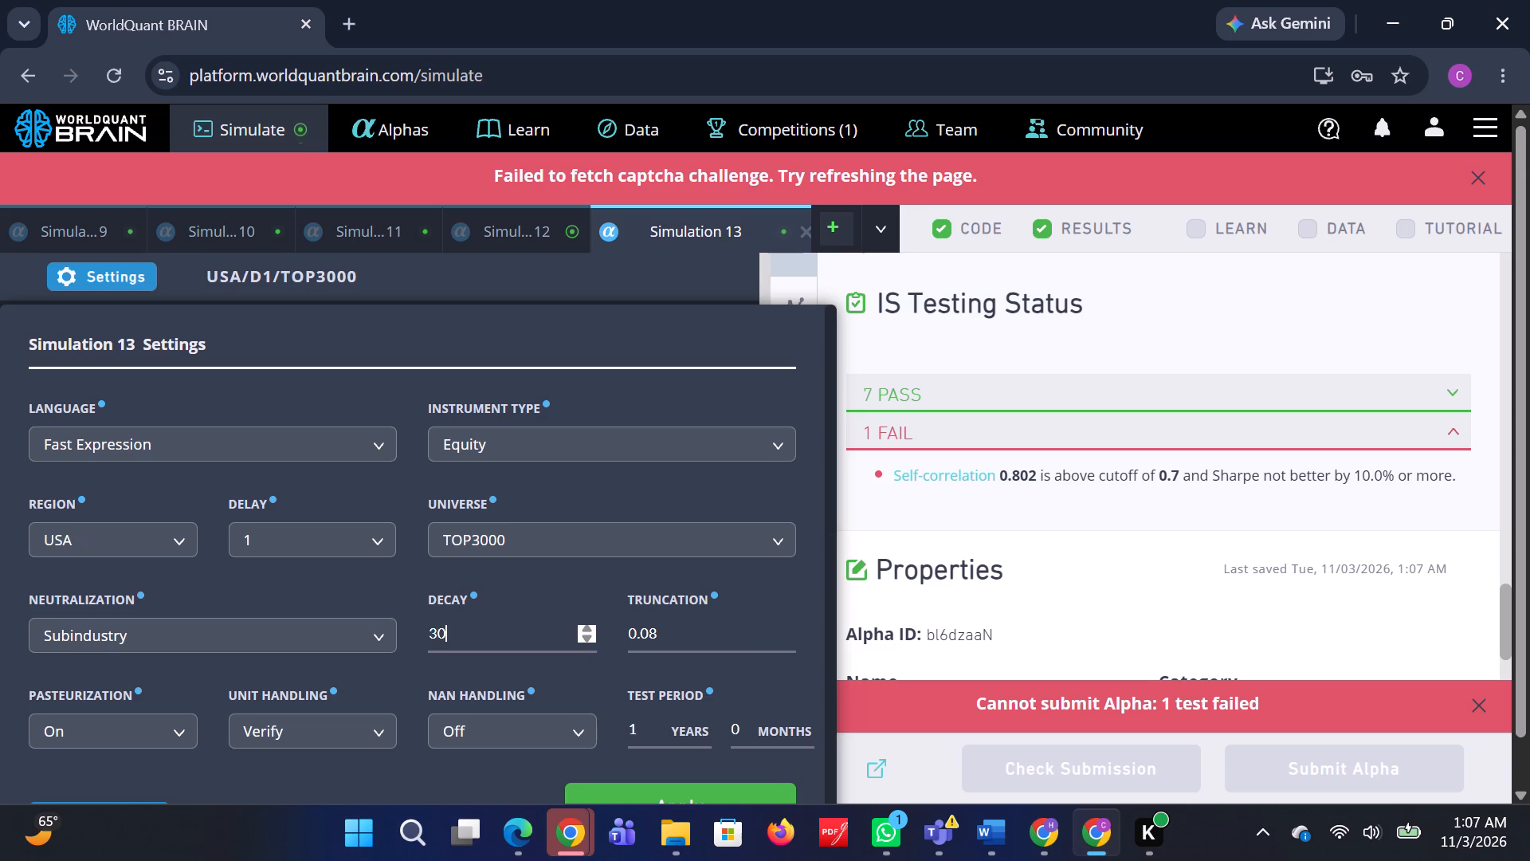
pyautogui.scroll(-1, 587, 664)
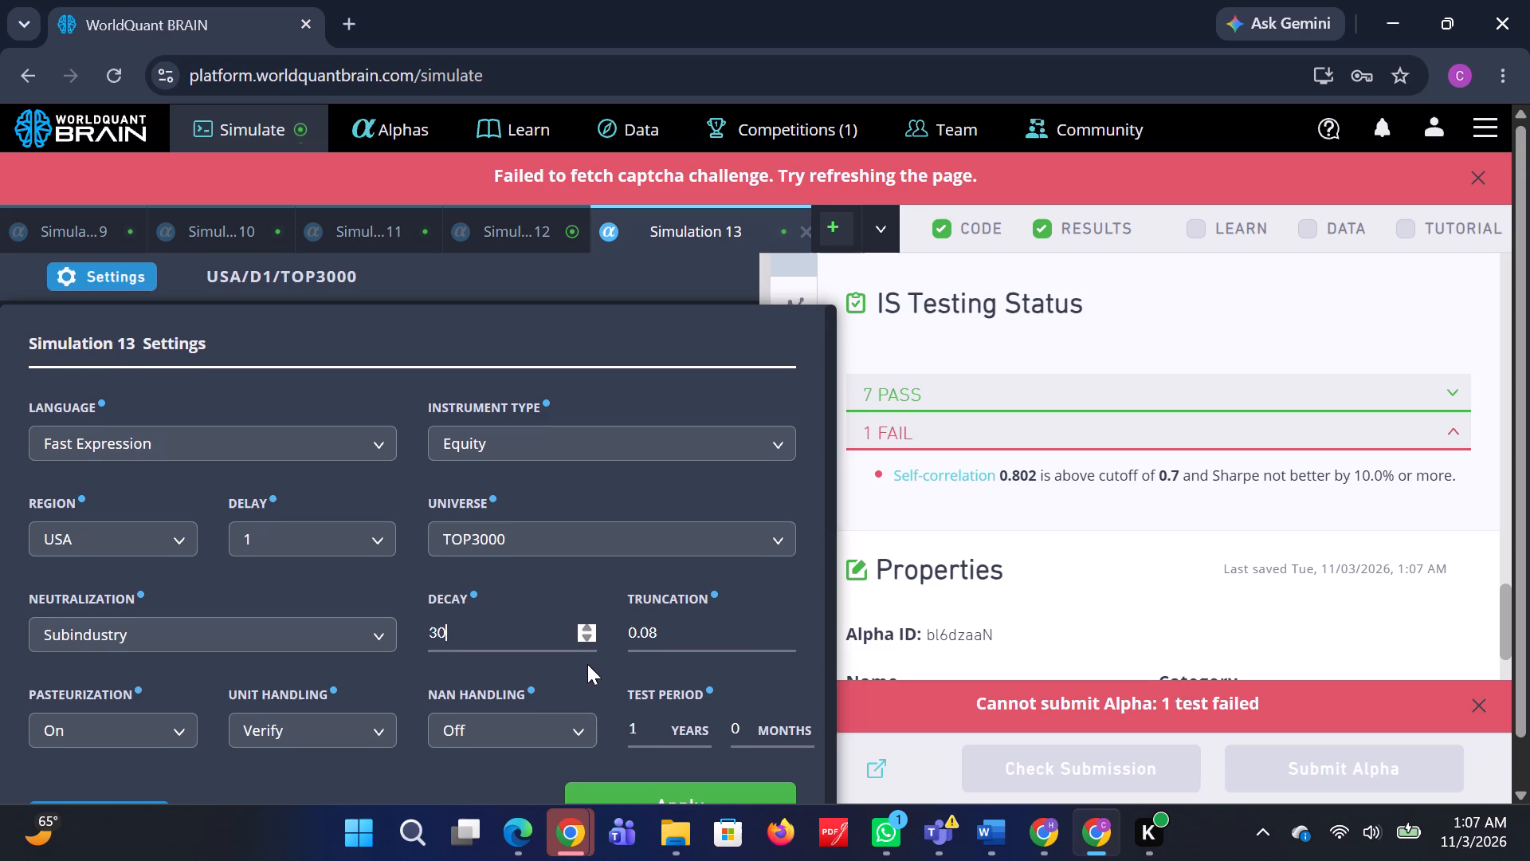
pyautogui.scroll(-1, 587, 664)
pyautogui.click(607, 788)
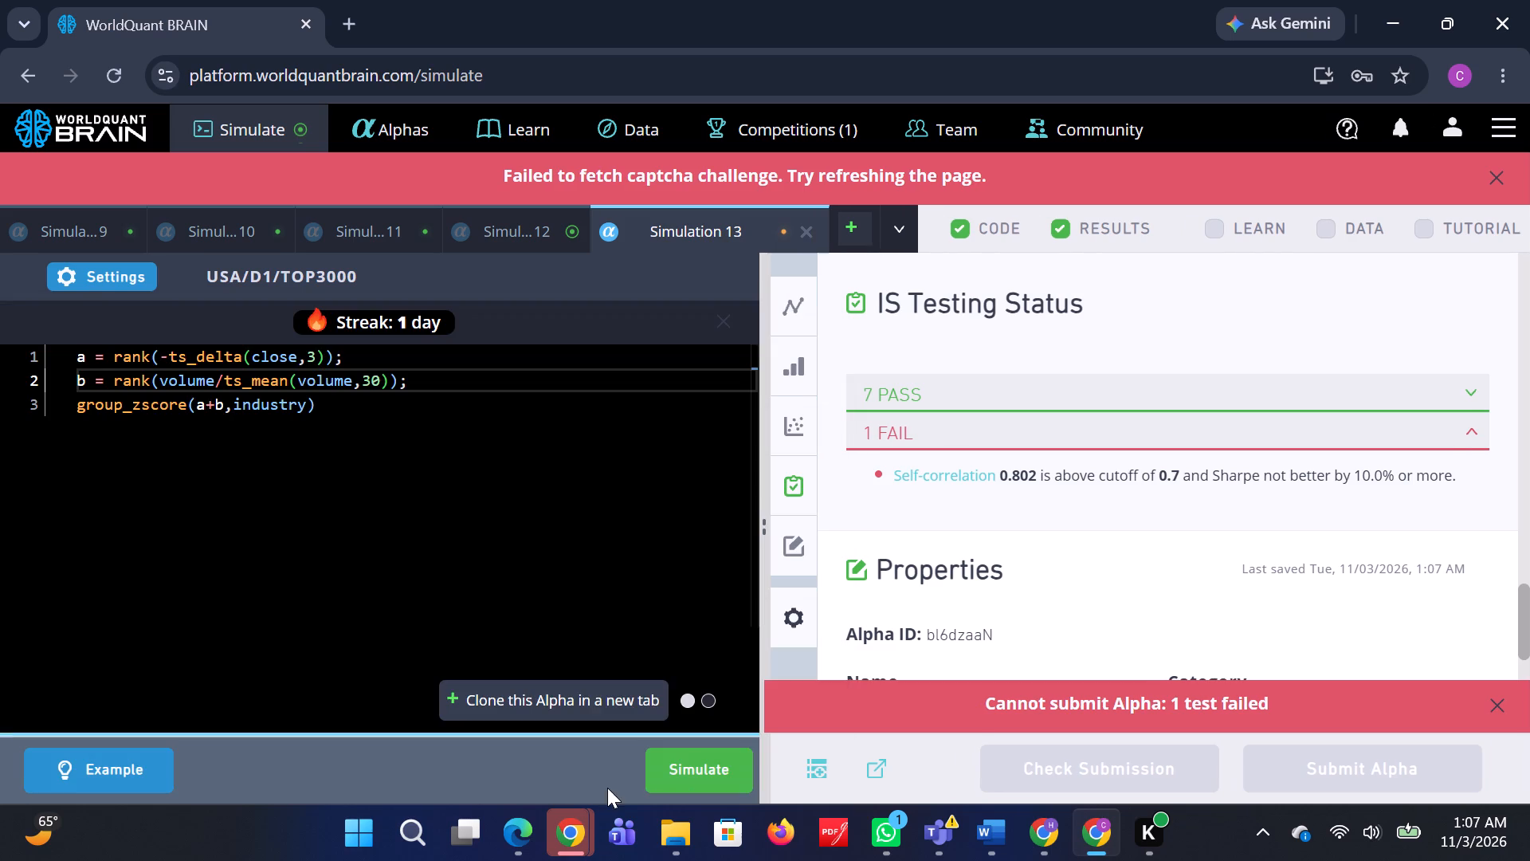
pyautogui.click(691, 775)
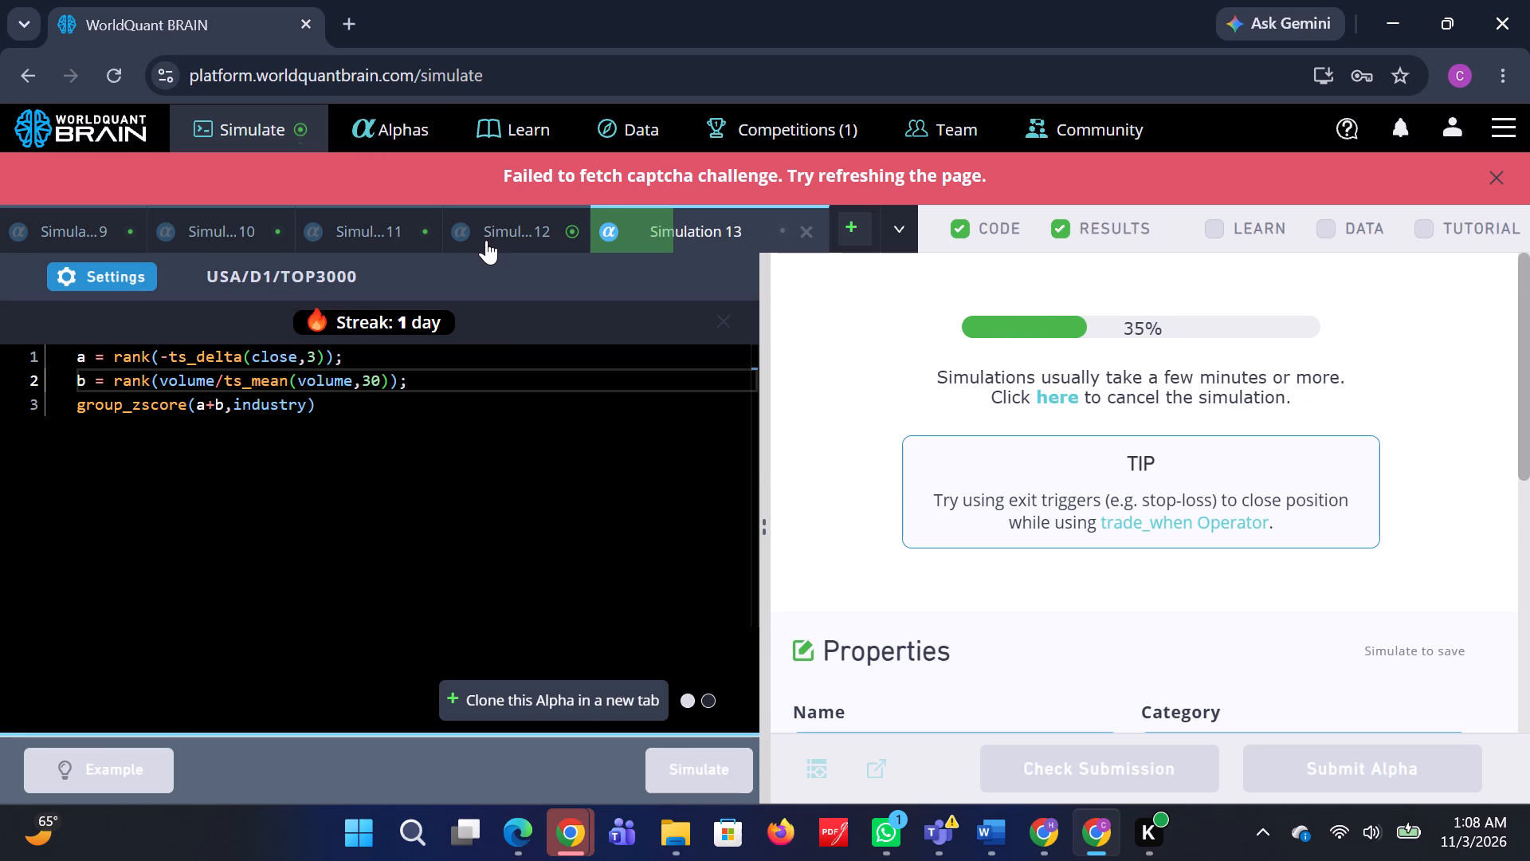
# Switch to Simulation 12, show its test period, run the submission check and expand the failed IS test.
pyautogui.click(515, 241)
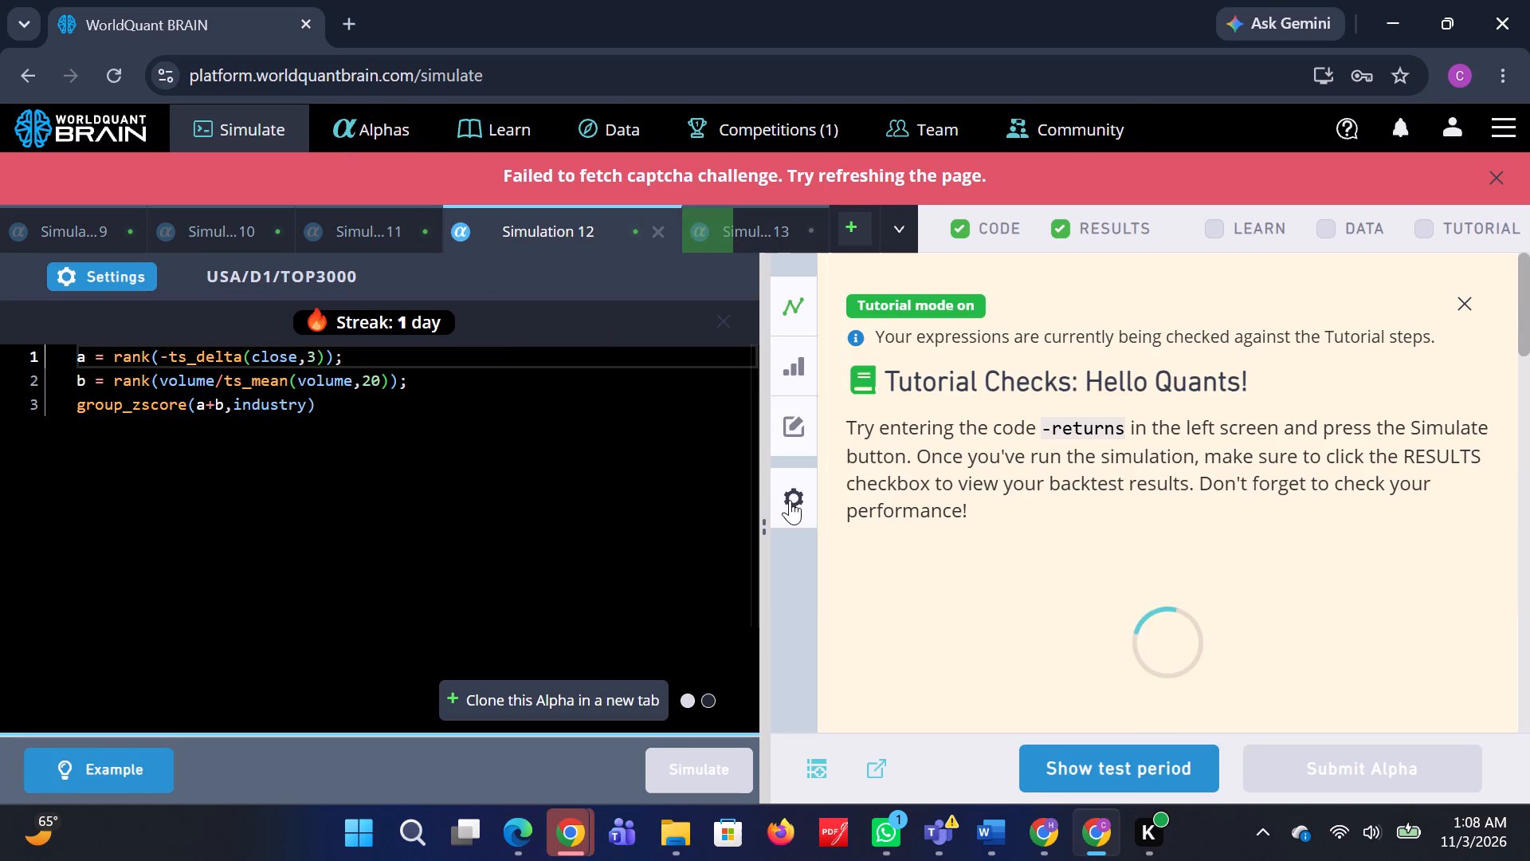
pyautogui.click(1061, 762)
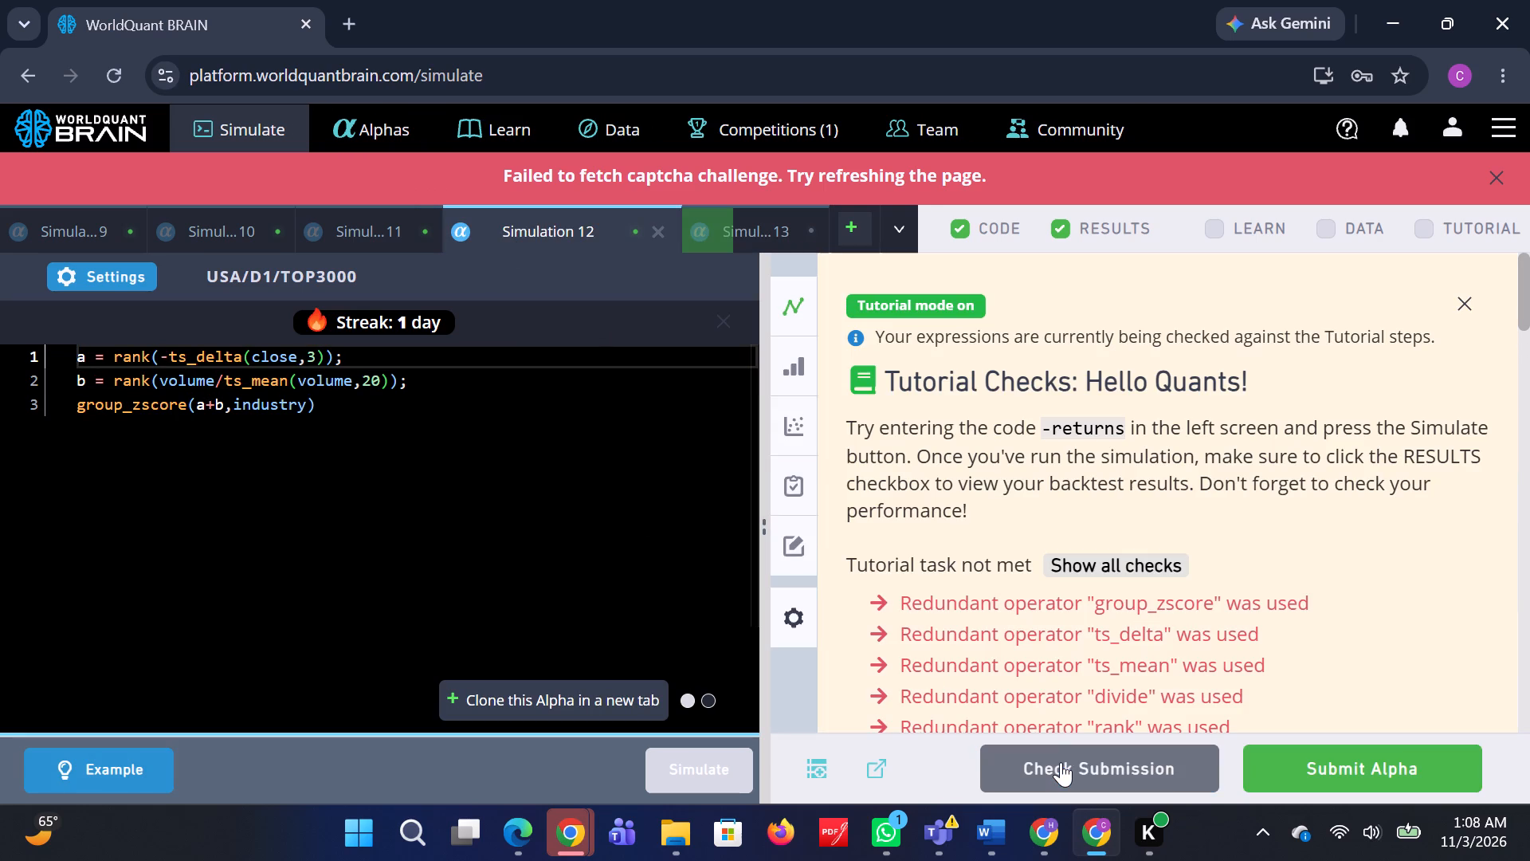
pyautogui.click(1090, 759)
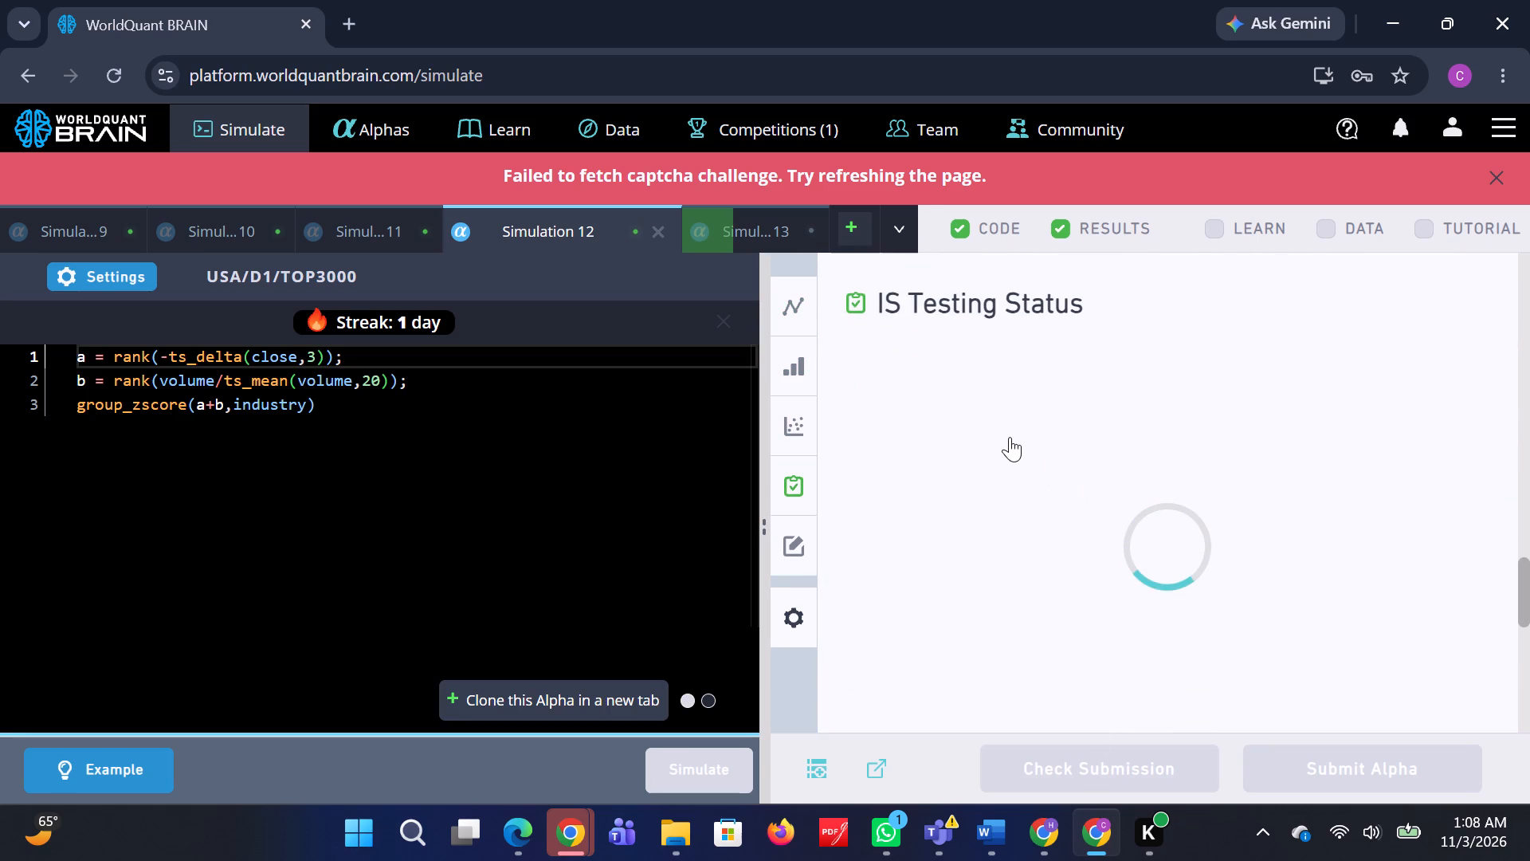
pyautogui.click(1041, 427)
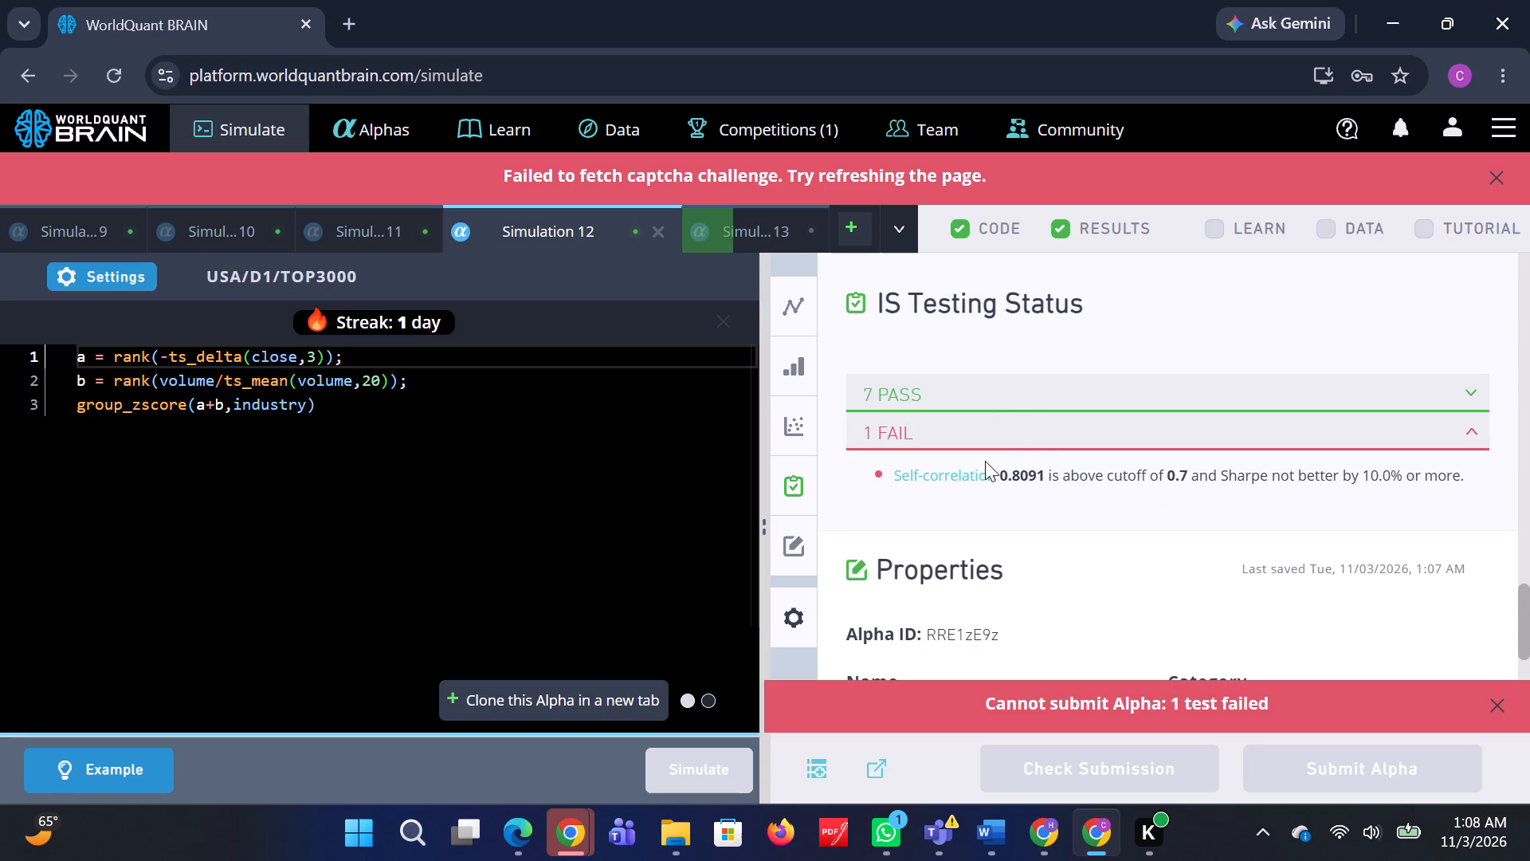